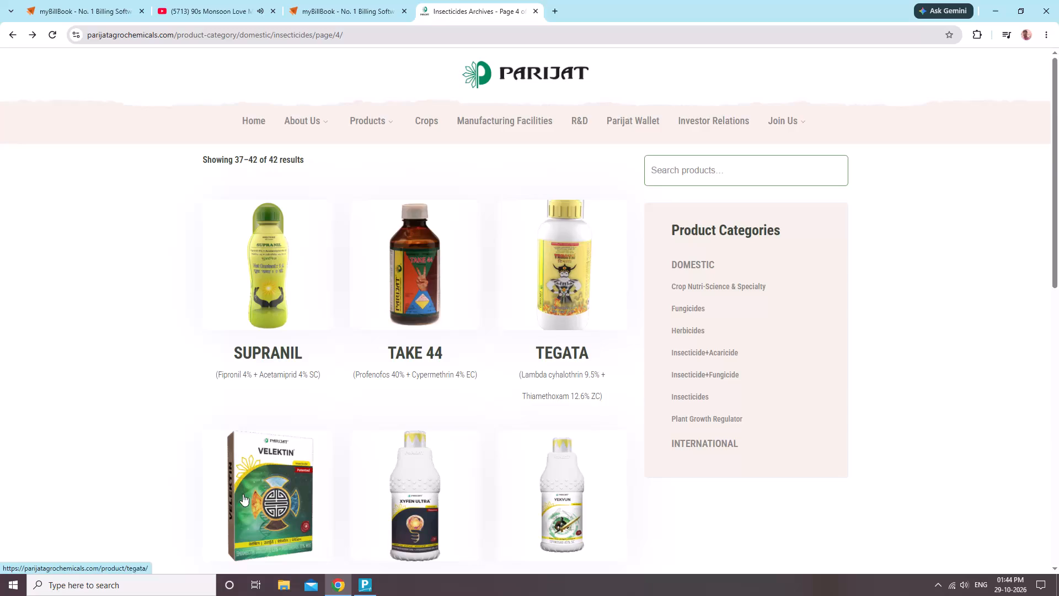
Switch to TallyPrime, leave the stock query, and open purchase voucher 227 from the Day Book for alteration.
left_click(356, 586)
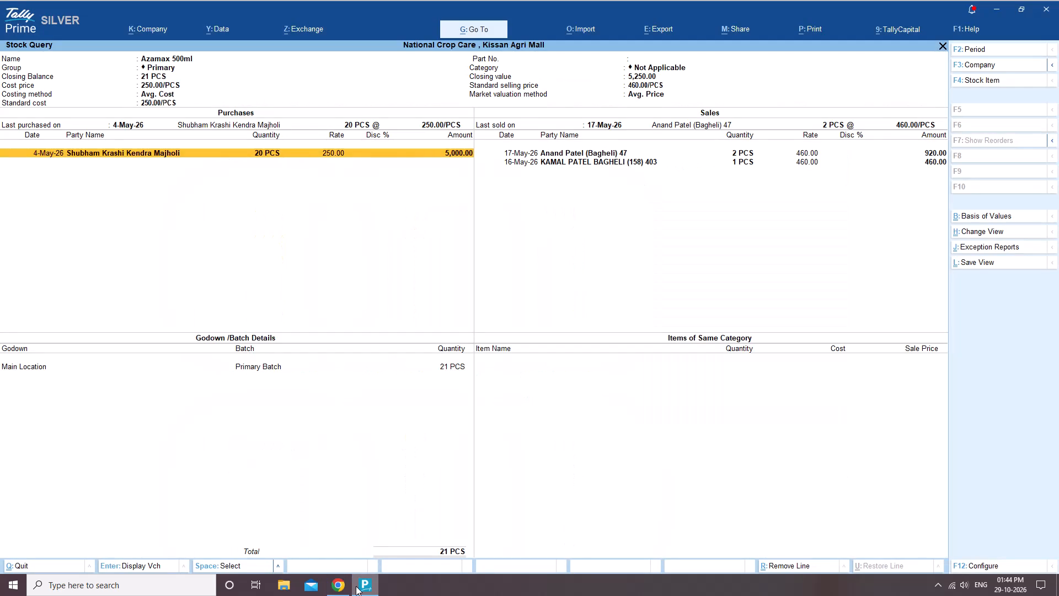
key("Escape")
key("Escape")
key("Escape")
key("Escape")
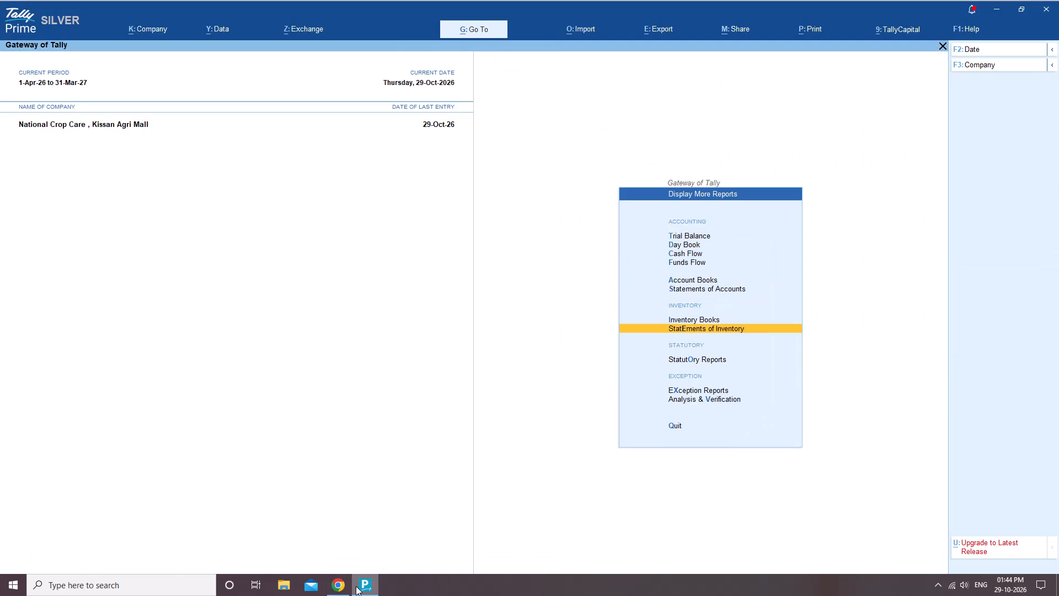
key("Escape")
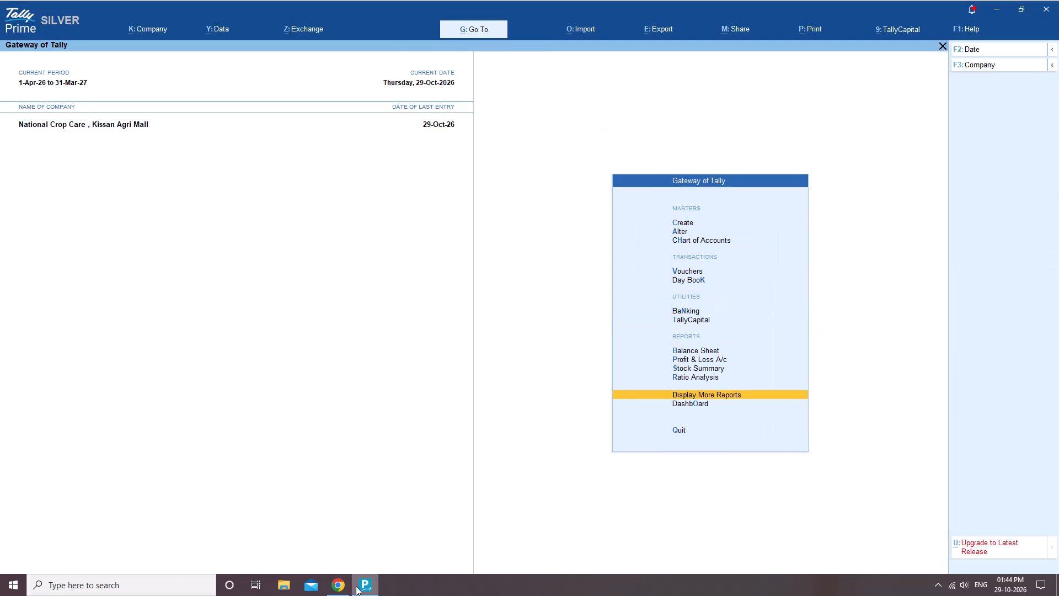
key("k")
key("Down")
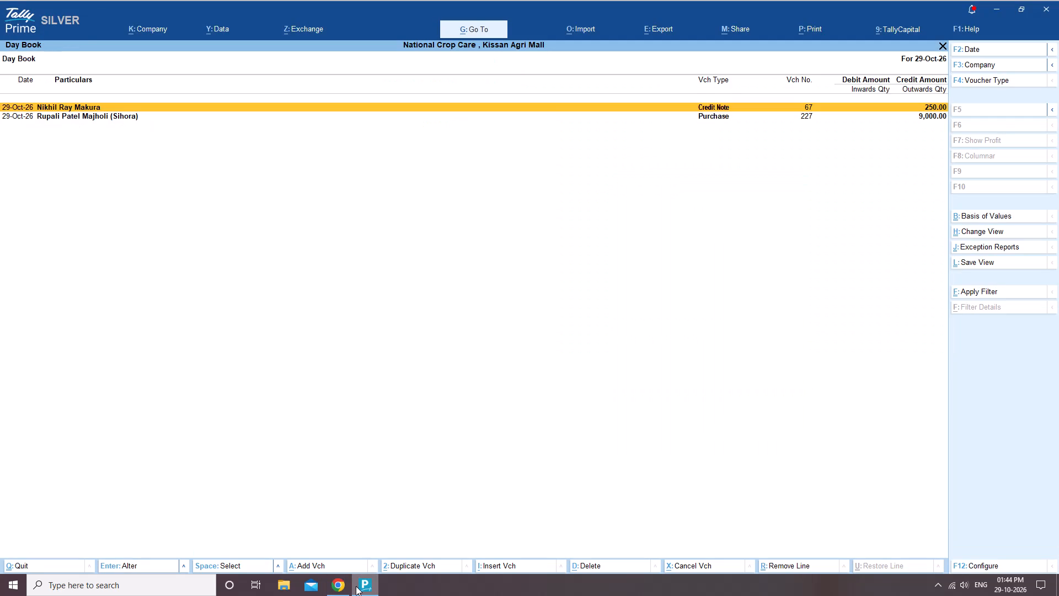
key("Return")
Enter the narration "jaya didi ke dwara diya gaya" on the purchase voucher and accept the alteration.
left_click(0, 545)
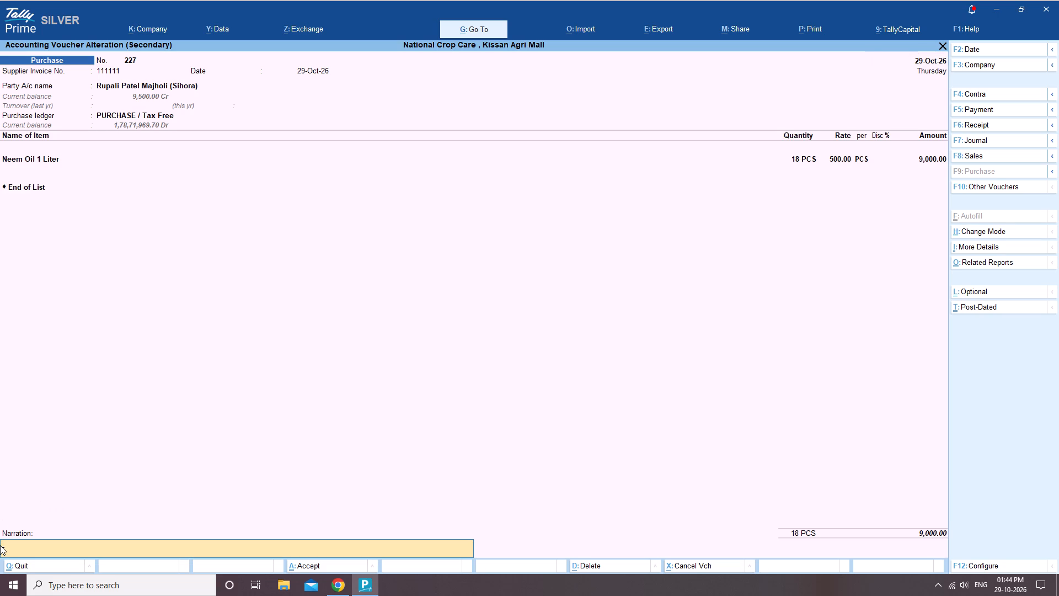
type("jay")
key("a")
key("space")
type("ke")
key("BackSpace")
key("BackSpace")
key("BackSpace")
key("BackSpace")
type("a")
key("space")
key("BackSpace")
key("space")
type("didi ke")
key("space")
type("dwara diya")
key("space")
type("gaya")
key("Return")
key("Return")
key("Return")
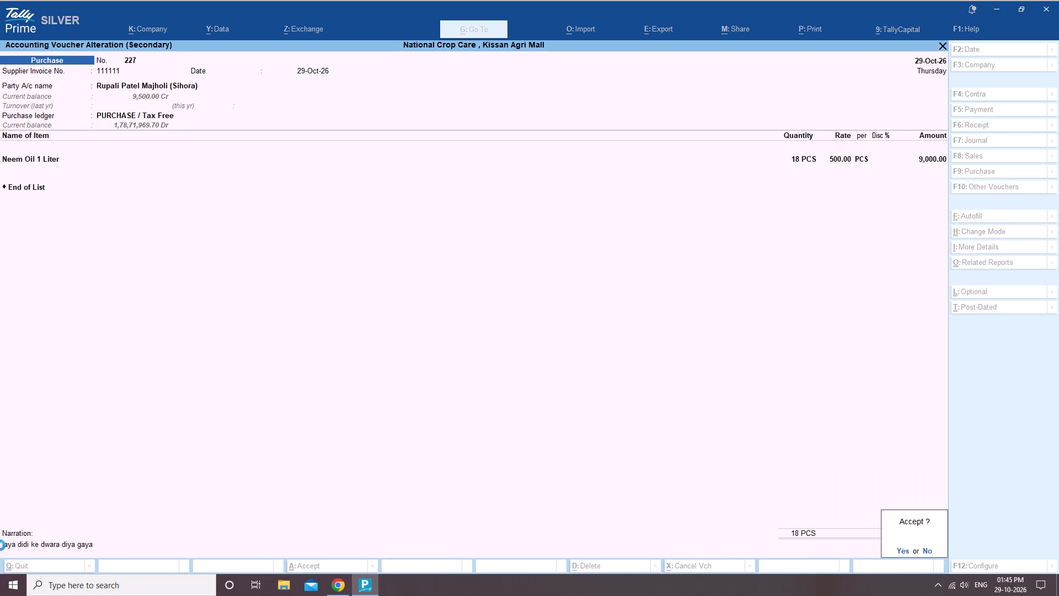
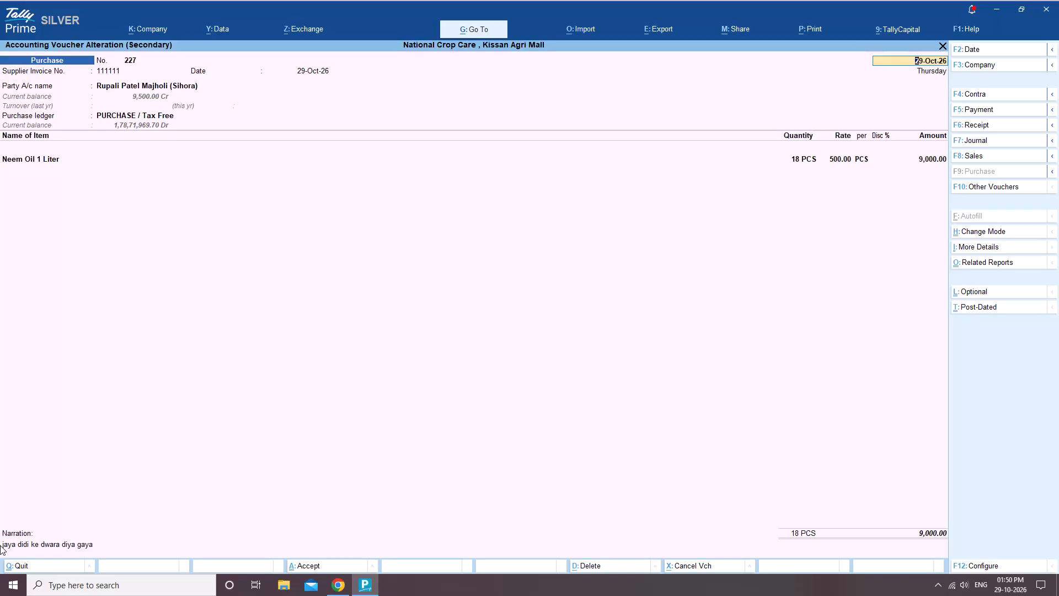
Close purchase voucher 227, reopen it from the Day Book to review its narration, and return to the Gateway of Tally.
key("Escape")
key("Escape")
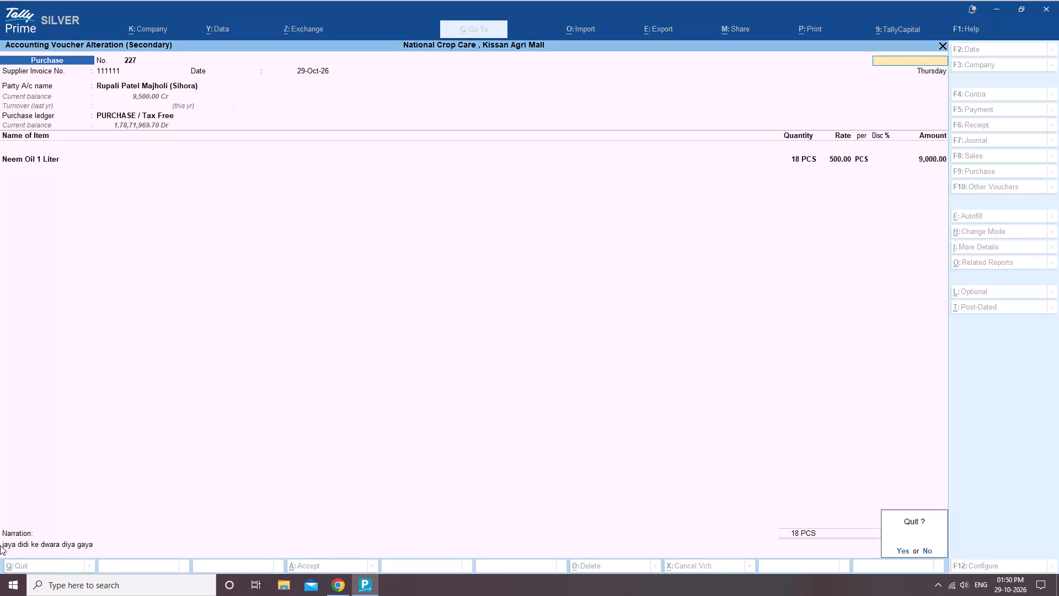
key("Escape")
key("Escape")
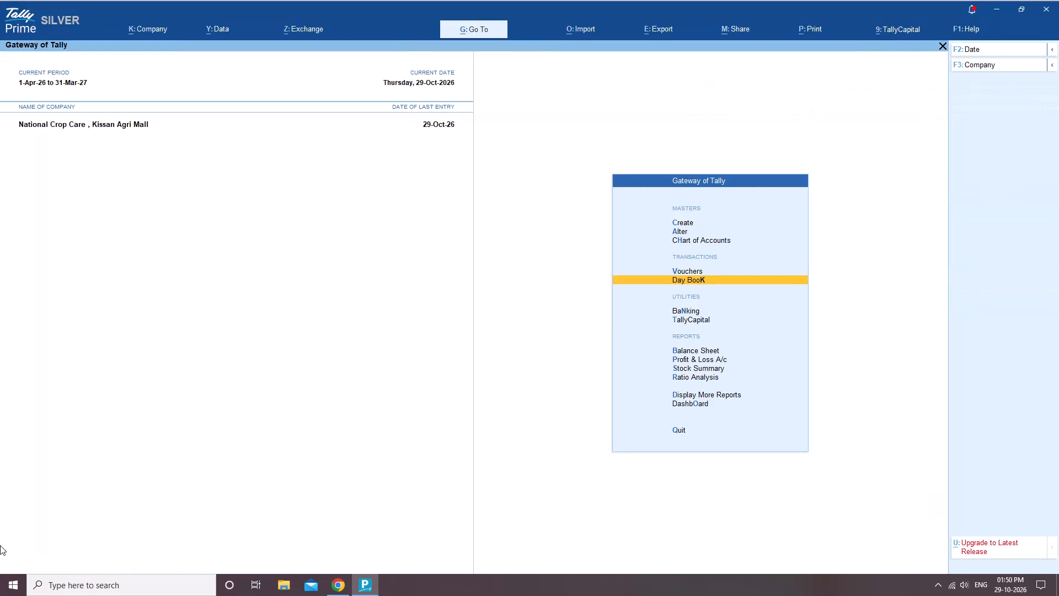
key("Return")
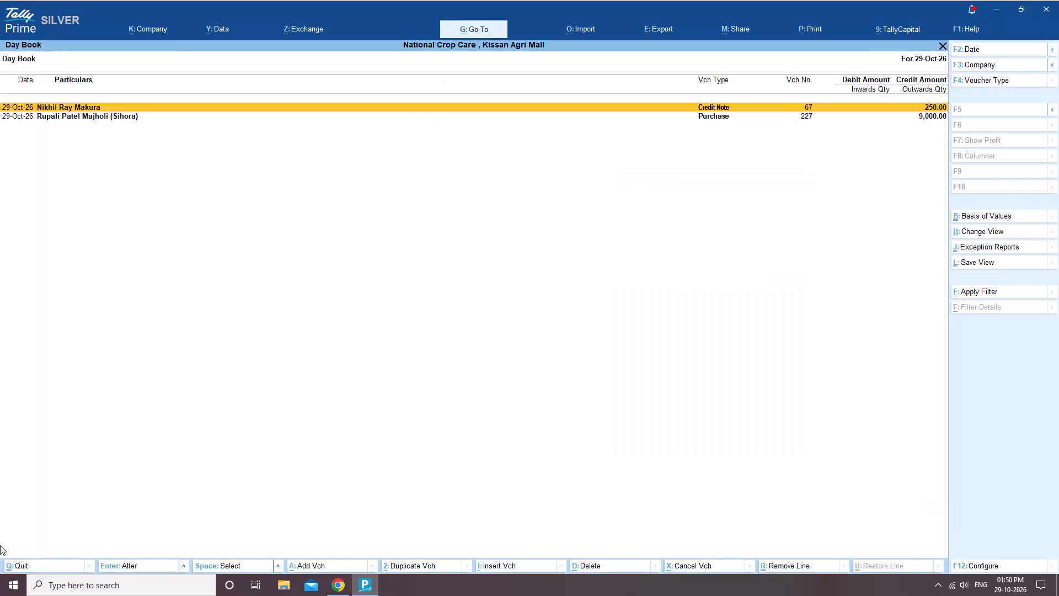
key("Down")
key("Return")
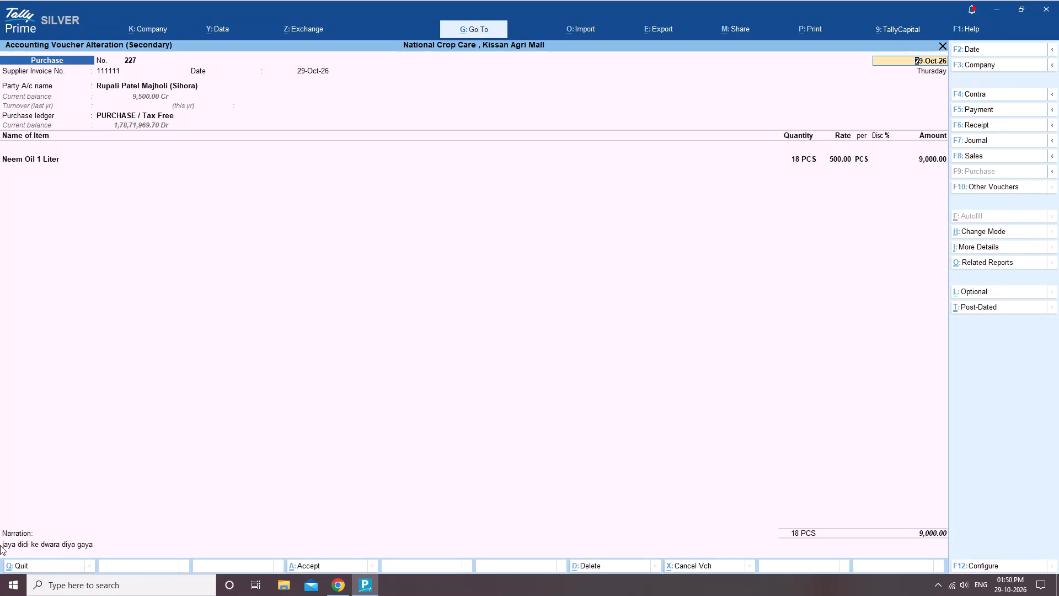
key("Escape")
key("Escape")
key("Escape")
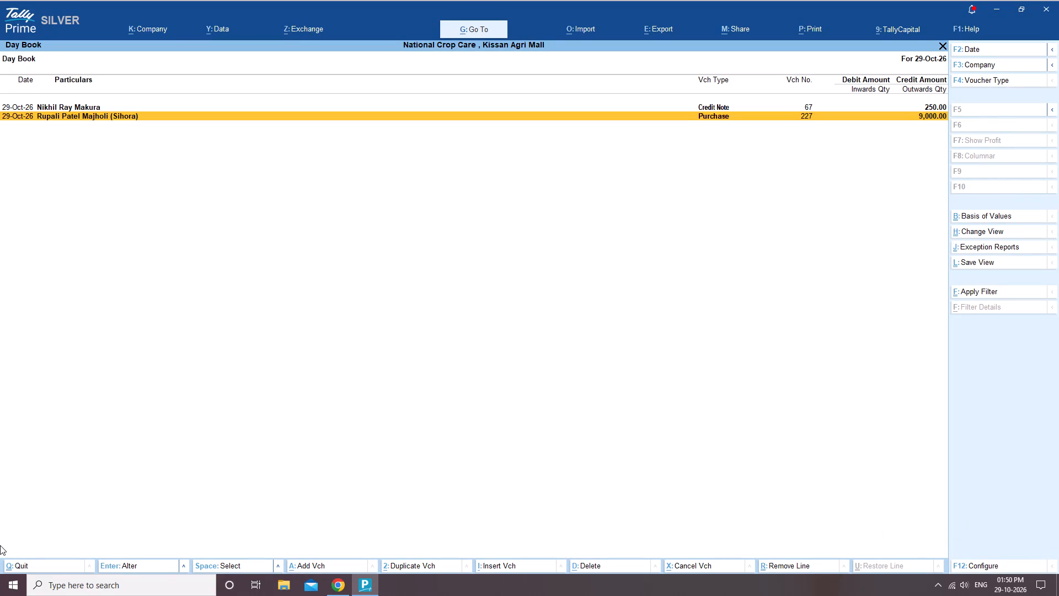
key("Escape")
Append "18 pcs" to the end of purchase voucher 227's narration from the Day Book and accept the alteration.
key("Return")
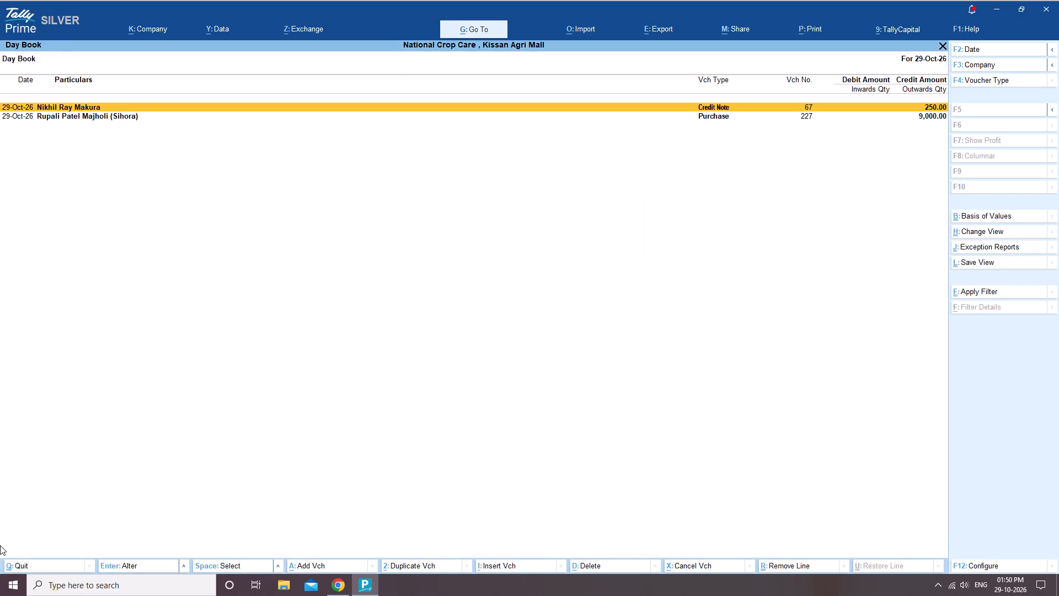
key("Down")
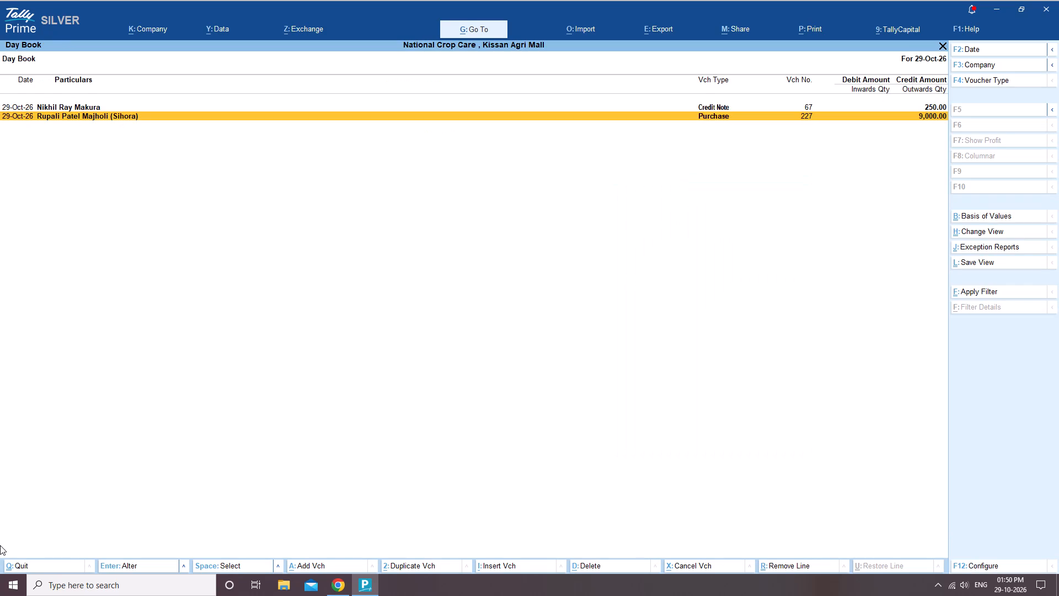
key("Return")
left_click(39, 542)
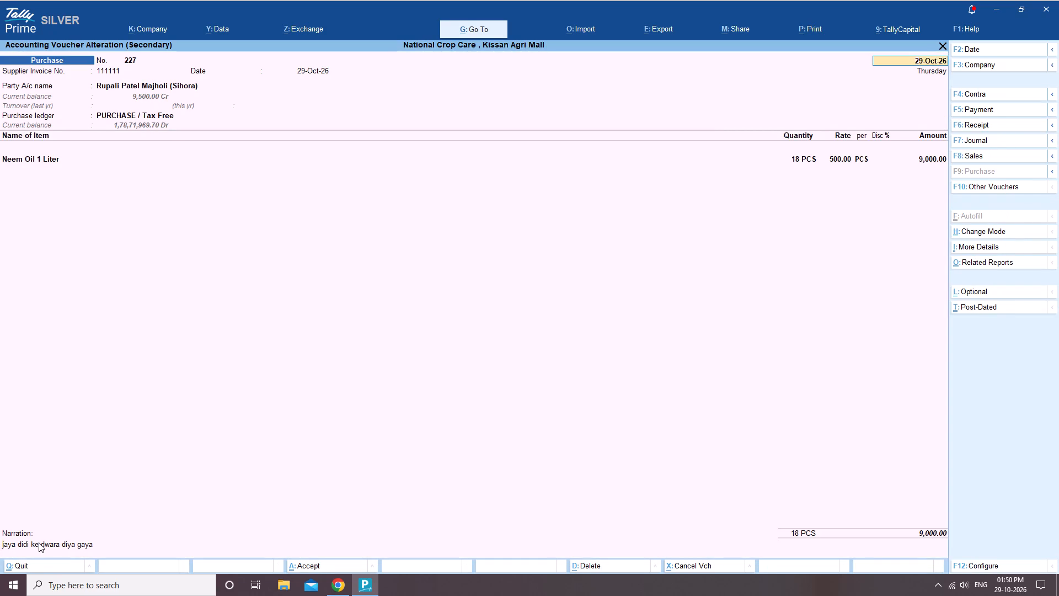
key("End")
key("space")
type("18 pcs")
key("ctrl+a")
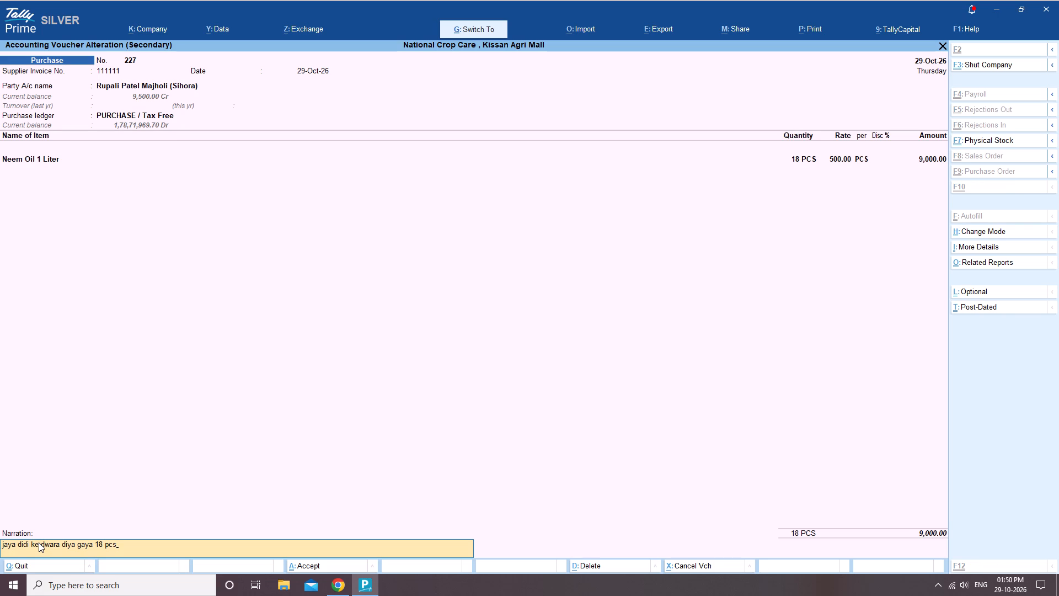
key("ctrl+a")
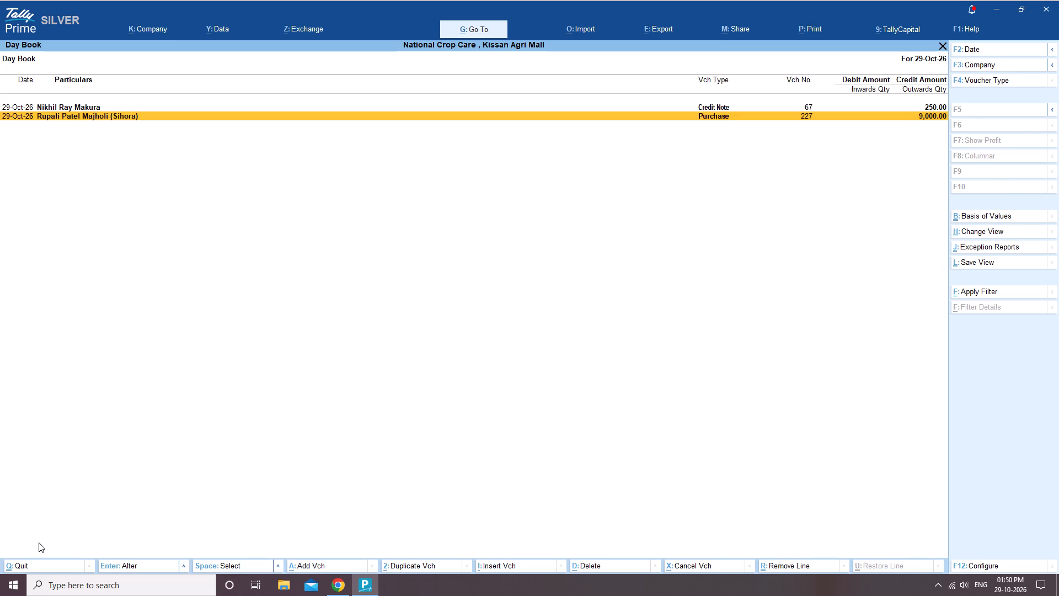
Reopen purchase voucher 227 to check its saved narration, then return to the Gateway of Tally.
key("Return")
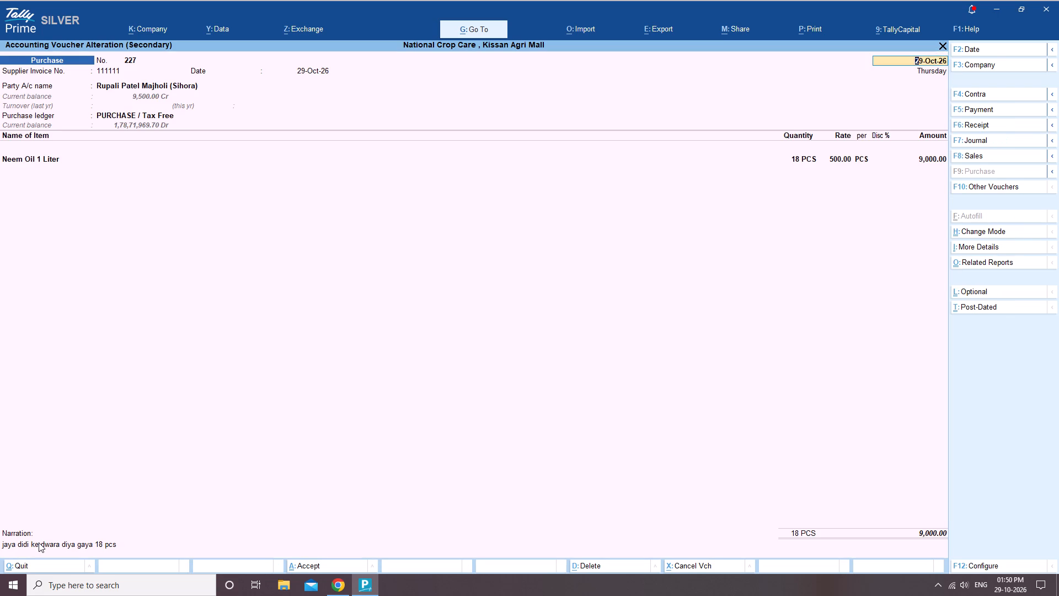
key("Escape")
key("Escape")
key("Escape")
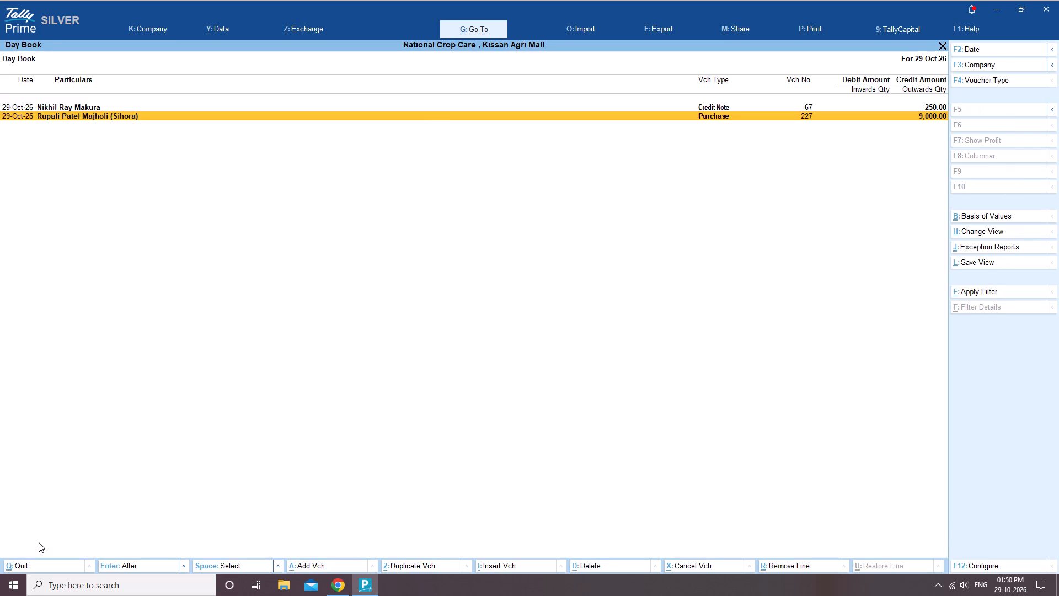
key("Escape")
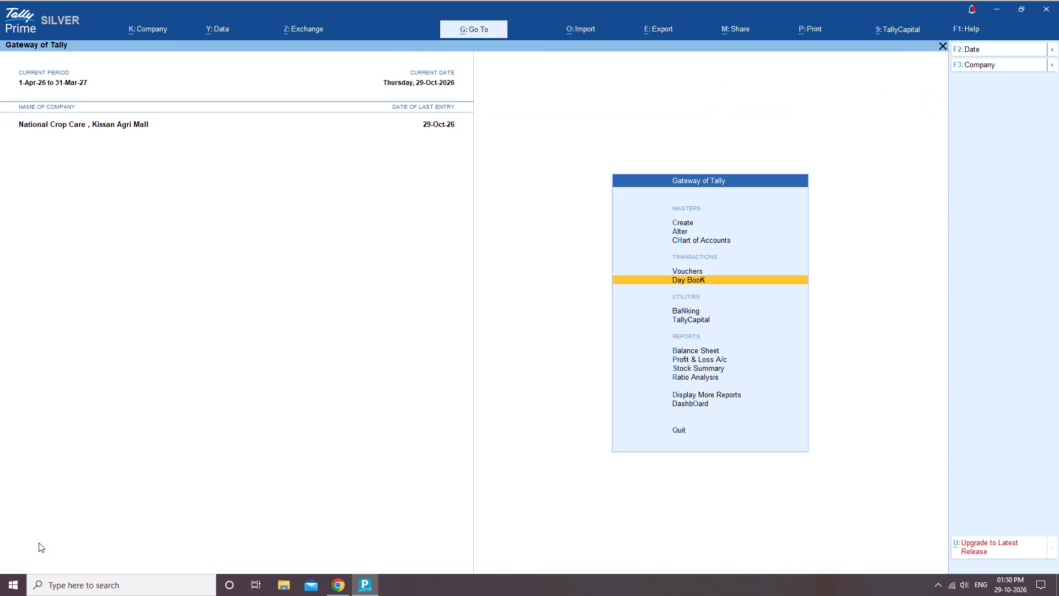
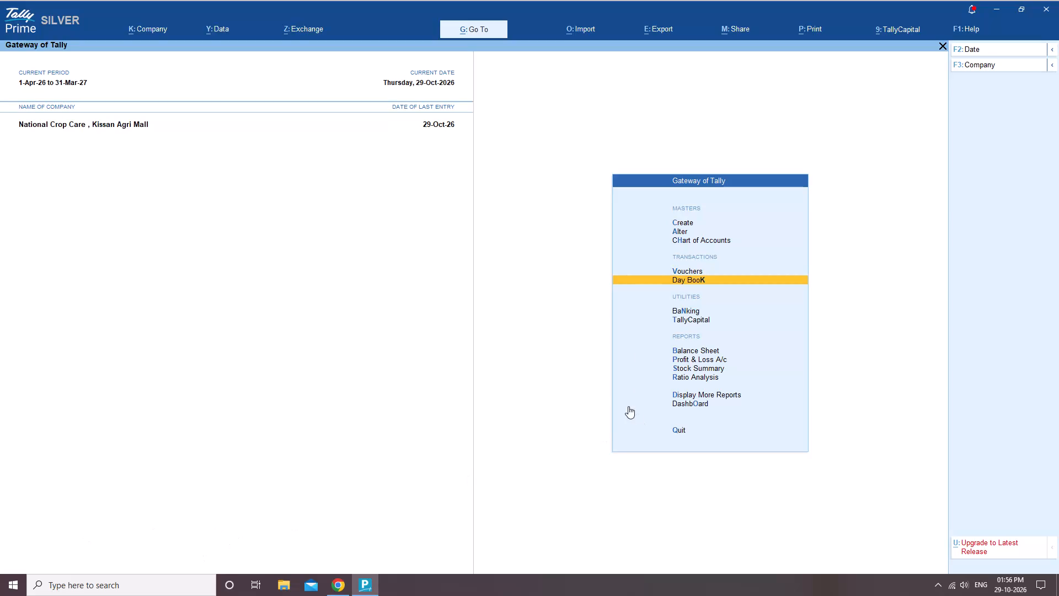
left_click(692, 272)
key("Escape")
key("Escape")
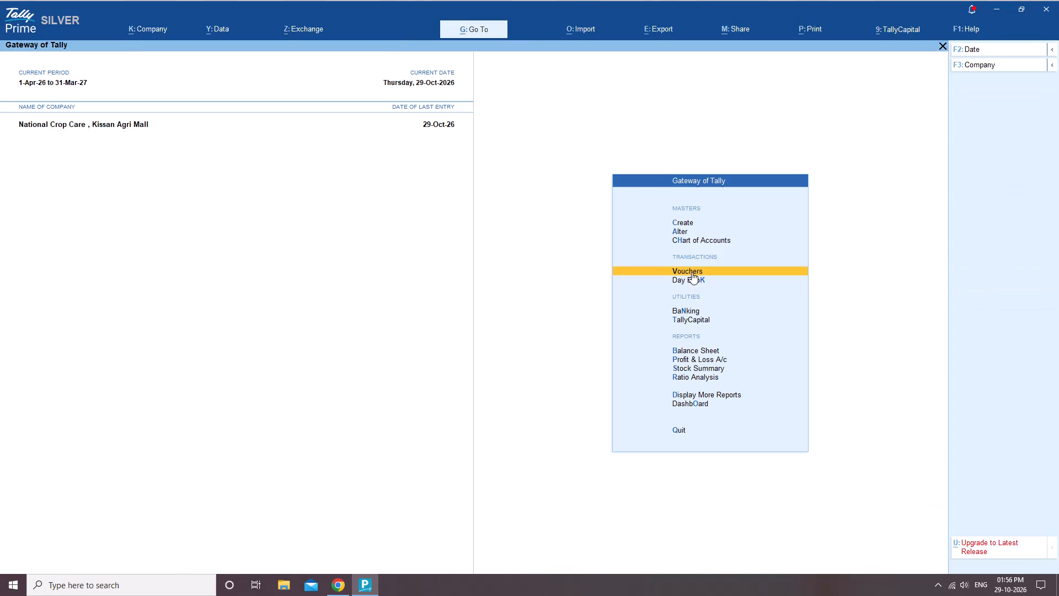
Open purchase voucher 227 from the Day Book for alteration.
key("Down")
key("Return")
key("Down")
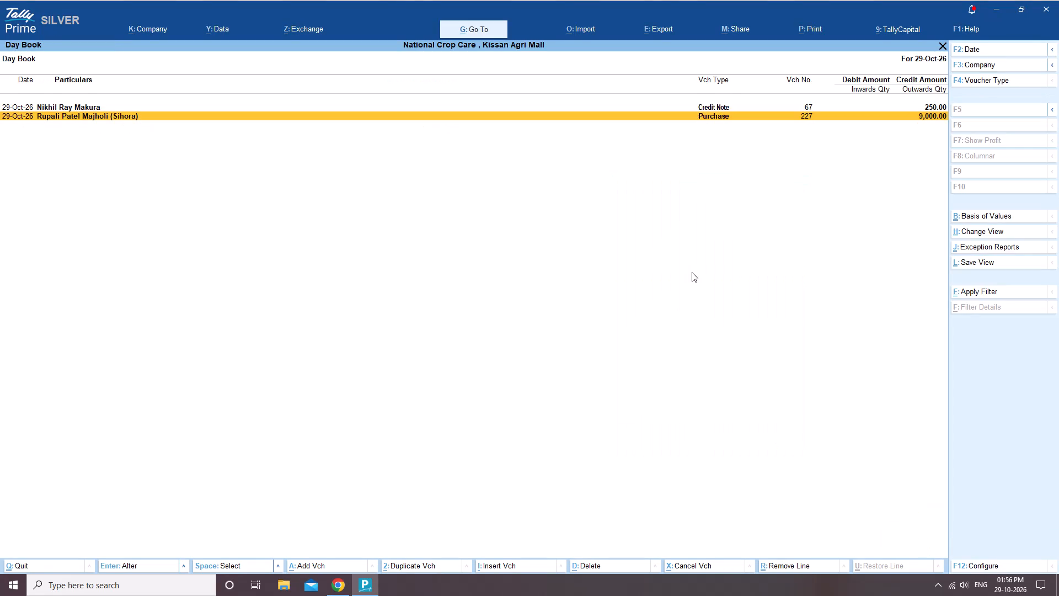
key("Return")
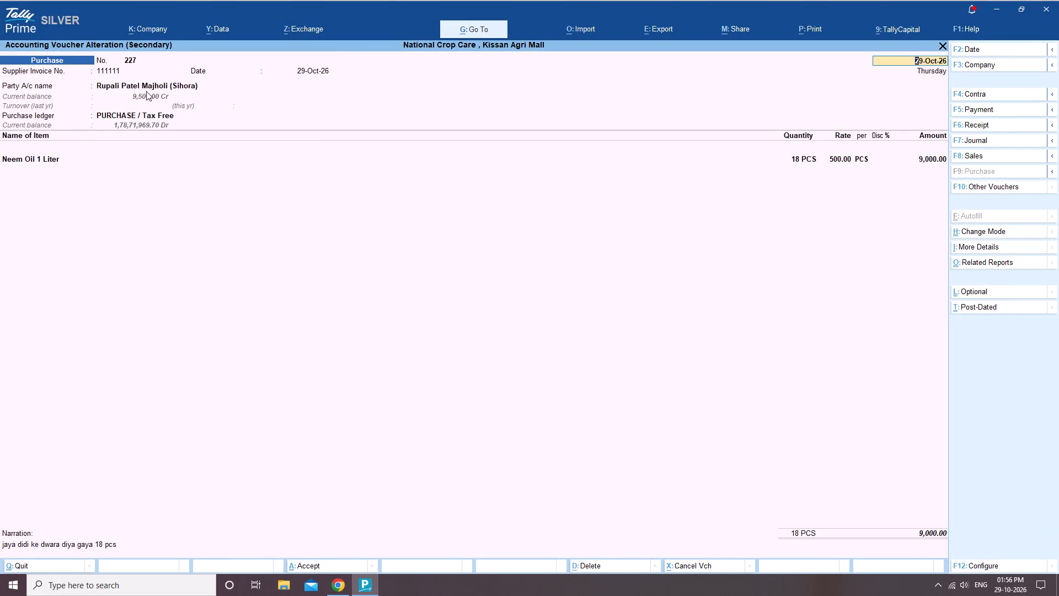
Create a new party ledger from the voucher's Party A/c name, entering the supplier's full name followed by Gosalpur as its name.
left_click(156, 88)
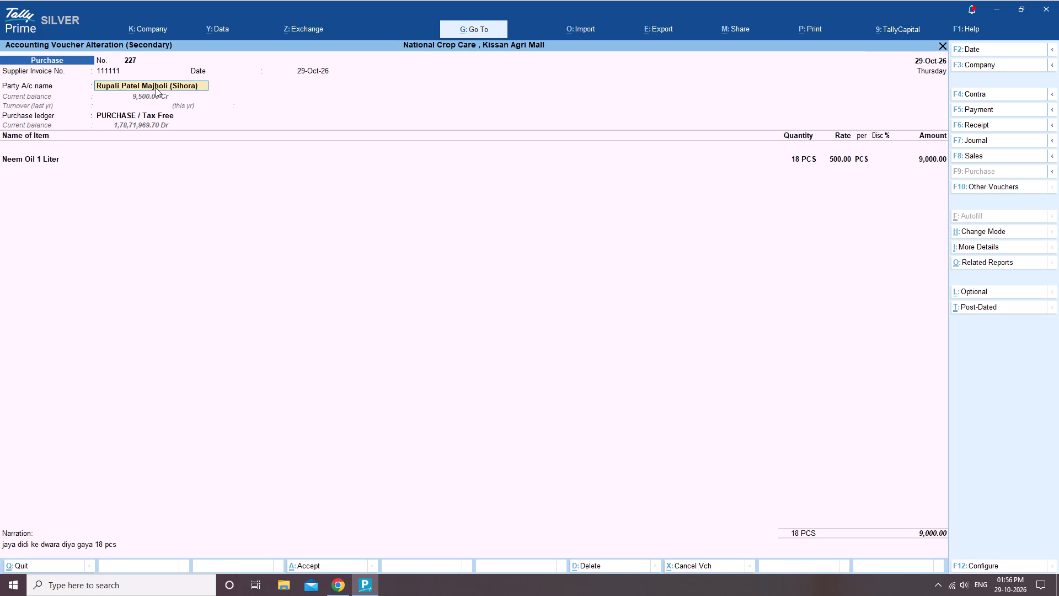
key("alt+c")
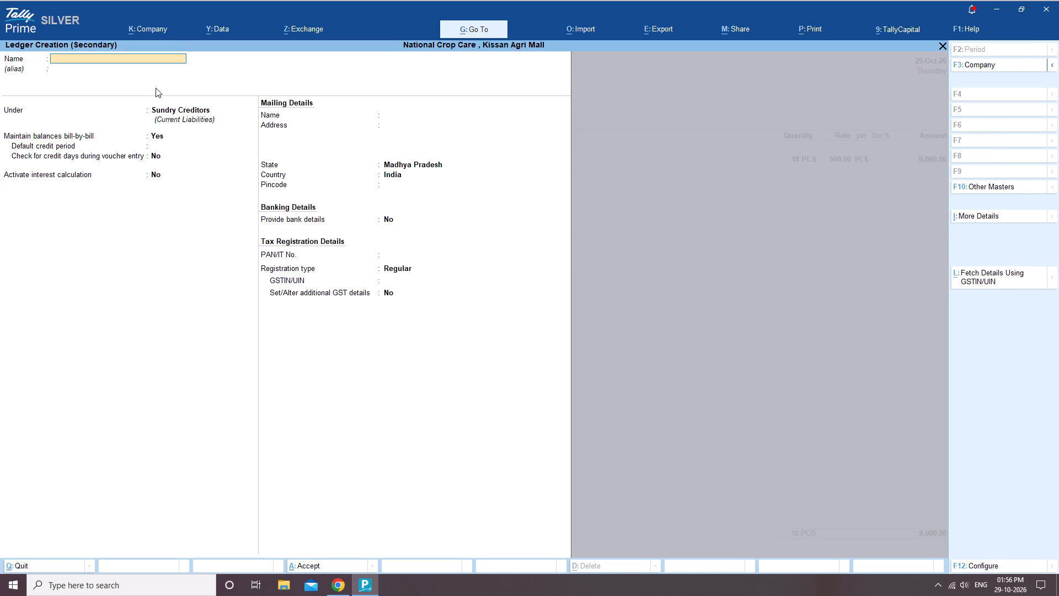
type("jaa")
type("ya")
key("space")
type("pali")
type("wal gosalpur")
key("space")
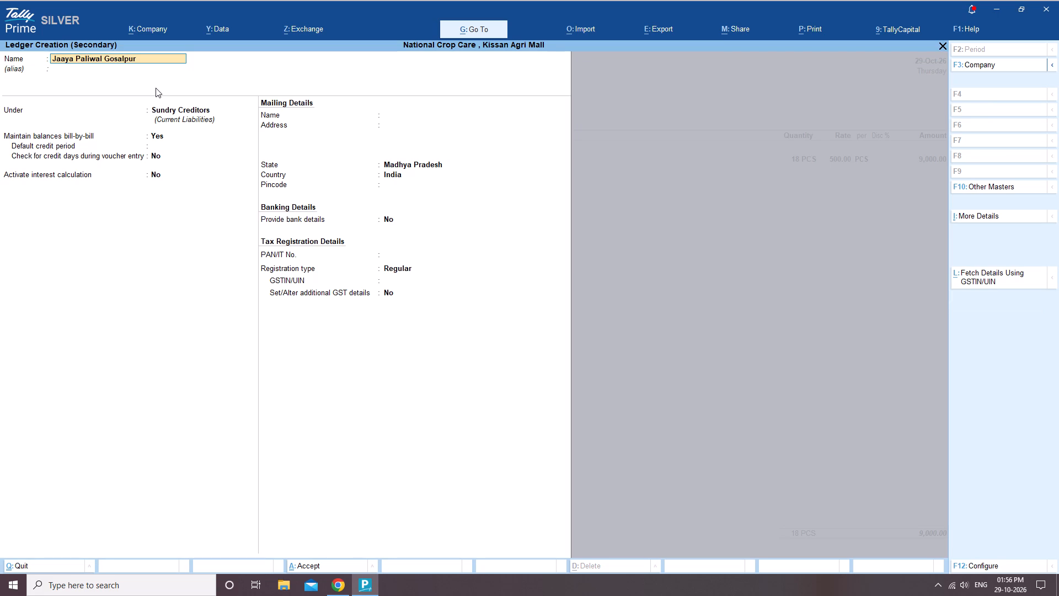
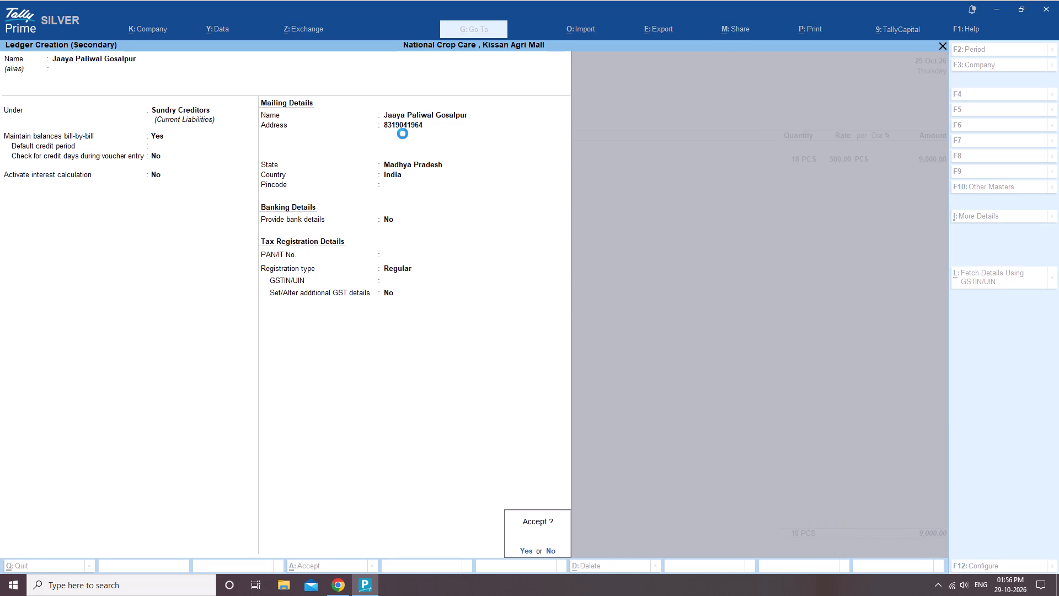
Save the new supplier ledger under Sundry Creditors.
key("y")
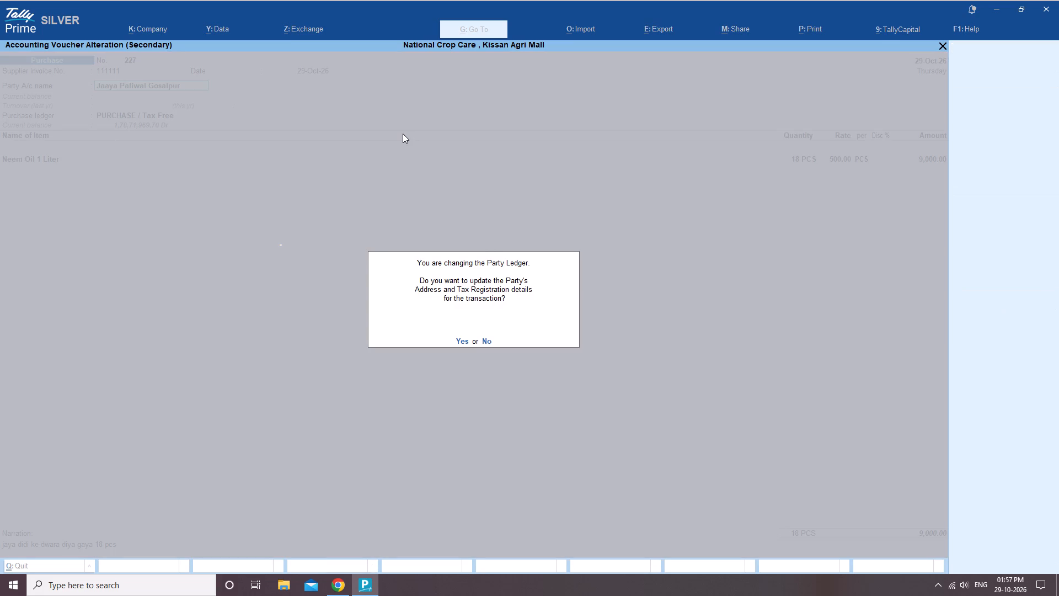
Update the party's address and tax registration details for the voucher, leaving the receipt, order and import details blank and keeping PURCHASE / Tax Free.
key("Return")
key("Return")
key("Return")
key("Return")
key("Return")
key("Return")
key("Return")
key("Return")
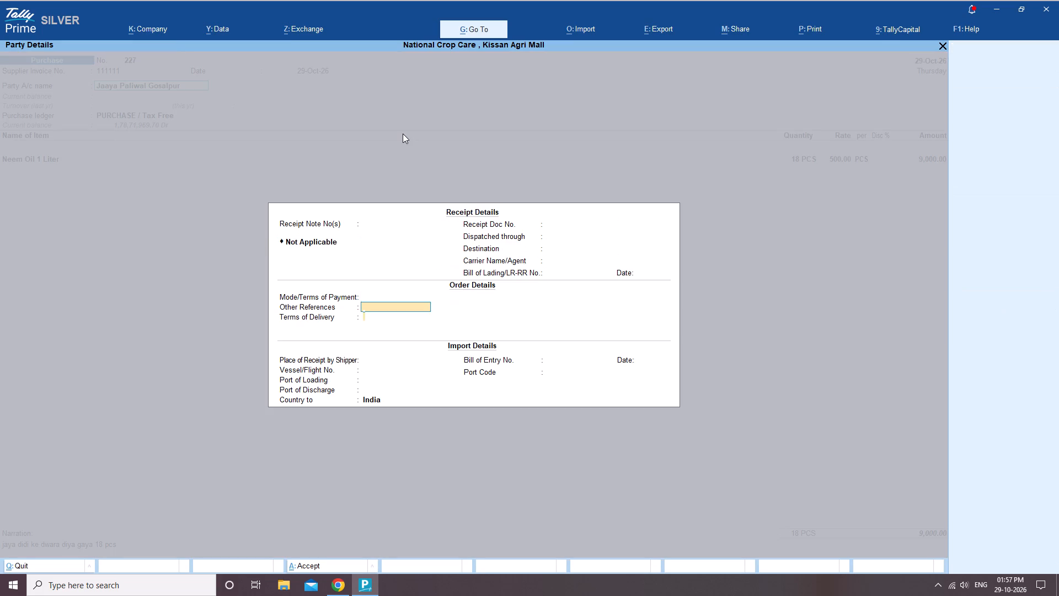
key("Return")
key("Return")
key("Return")
key("Return")
key("Return")
key("Return")
key("Return")
key("Return")
key("Return")
key("Return")
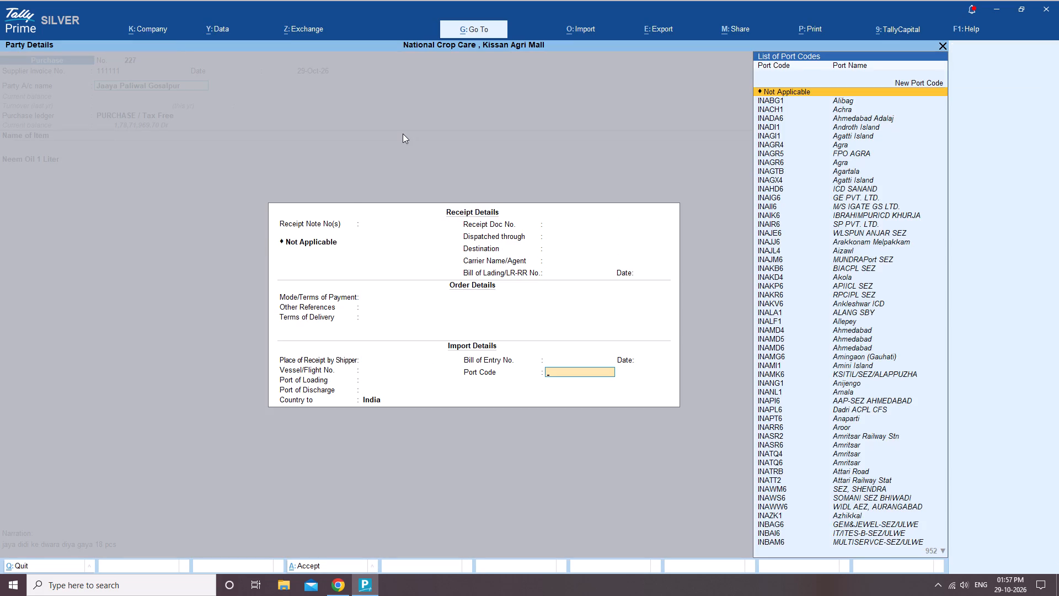
key("Return")
key("Return")
key("Return")
key("Return")
key("Return")
key("Return")
key("Return")
key("Return")
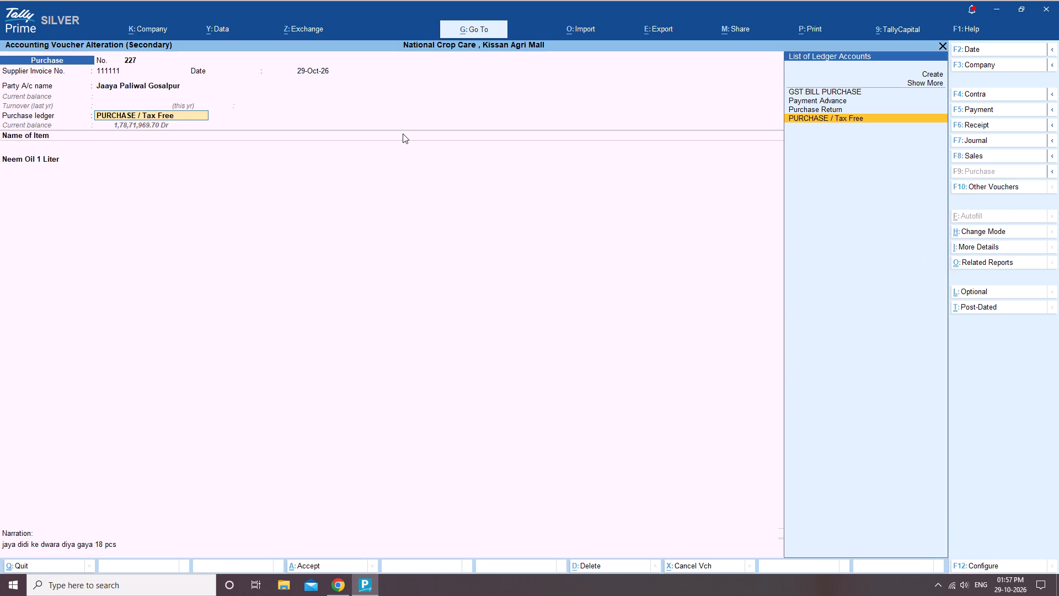
key("Return")
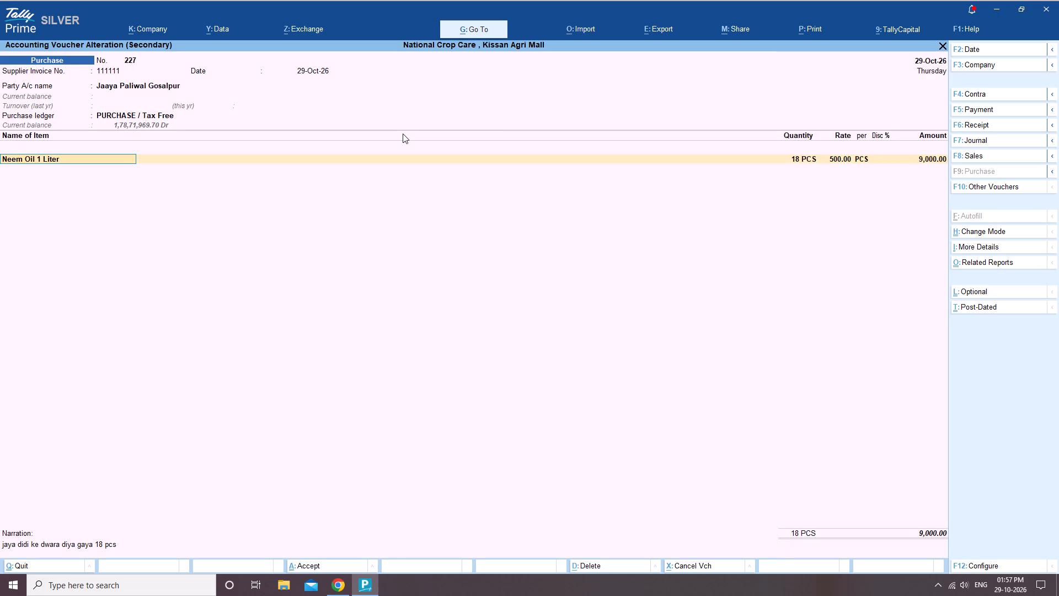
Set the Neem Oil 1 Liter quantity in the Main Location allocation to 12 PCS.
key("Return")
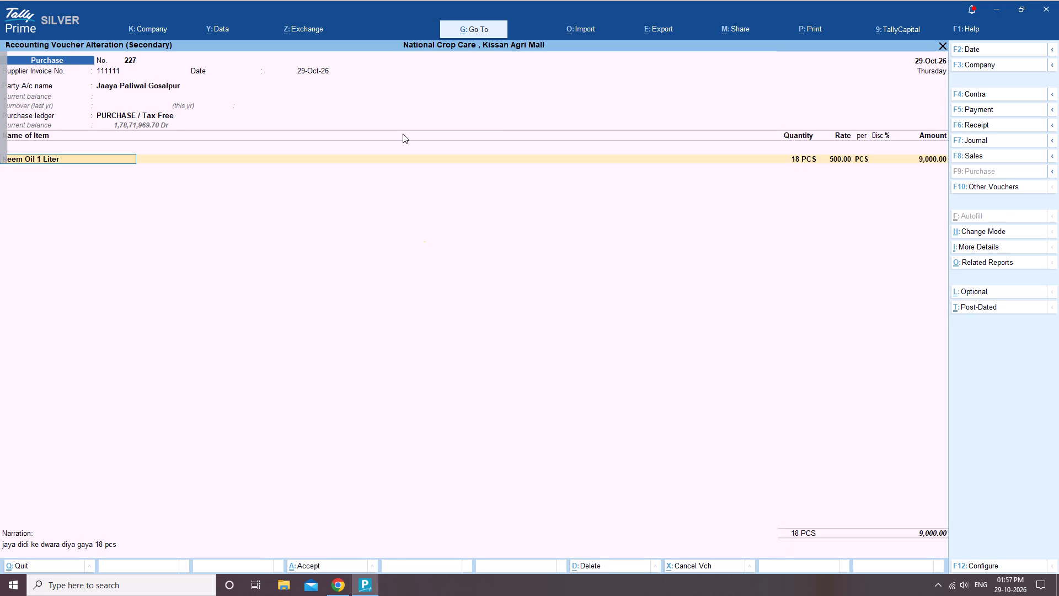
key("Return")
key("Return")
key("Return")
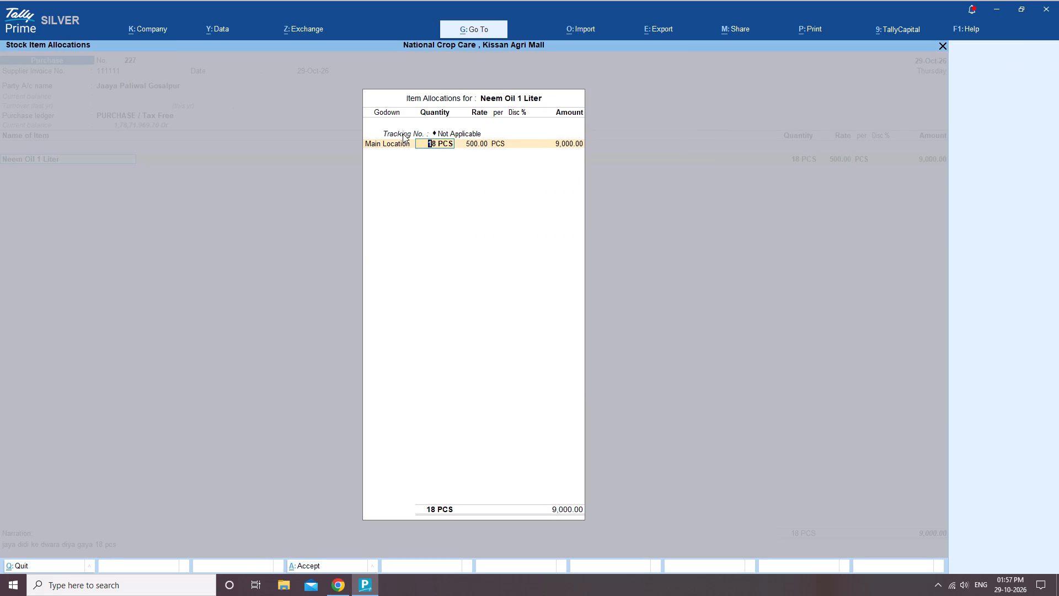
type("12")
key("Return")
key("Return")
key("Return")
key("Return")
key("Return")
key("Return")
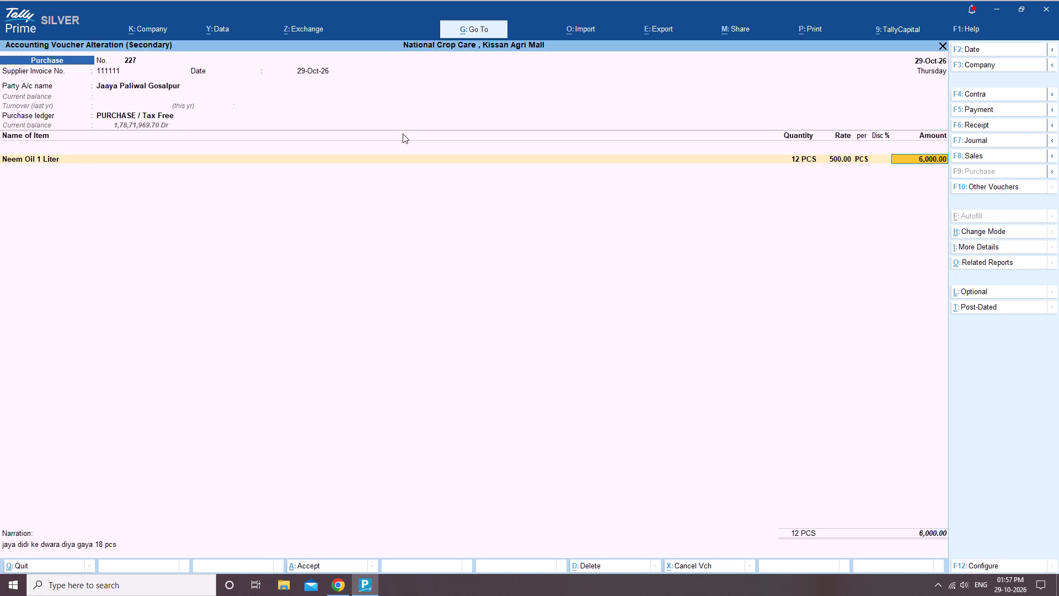
Rename the Neem Oil stock item as Neem Oil 1 Liter 3000 Ppm, keeping its other details and voucher allocation.
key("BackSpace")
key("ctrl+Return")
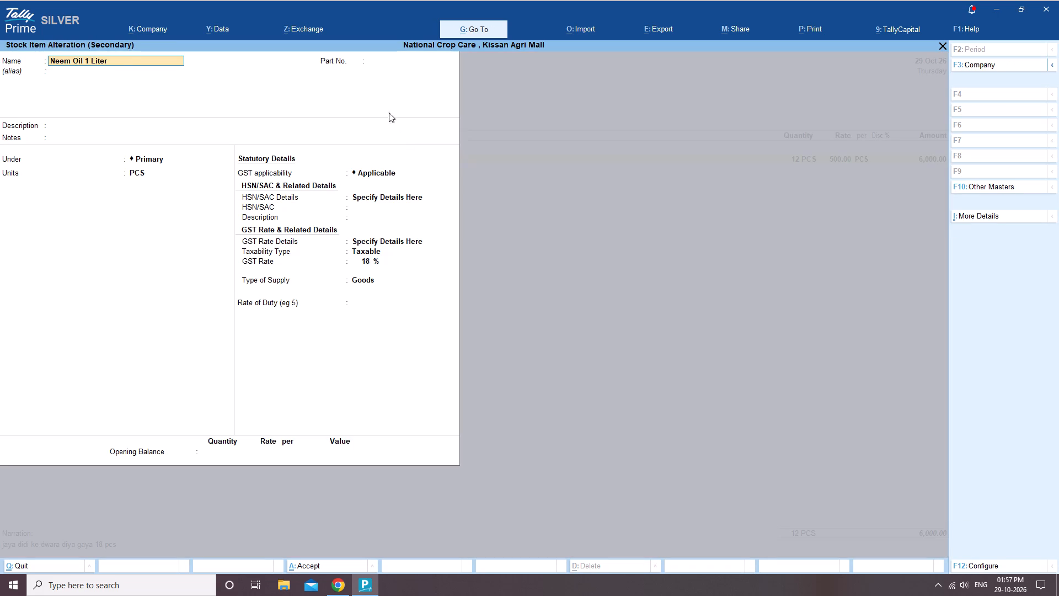
left_click(132, 61)
key("End")
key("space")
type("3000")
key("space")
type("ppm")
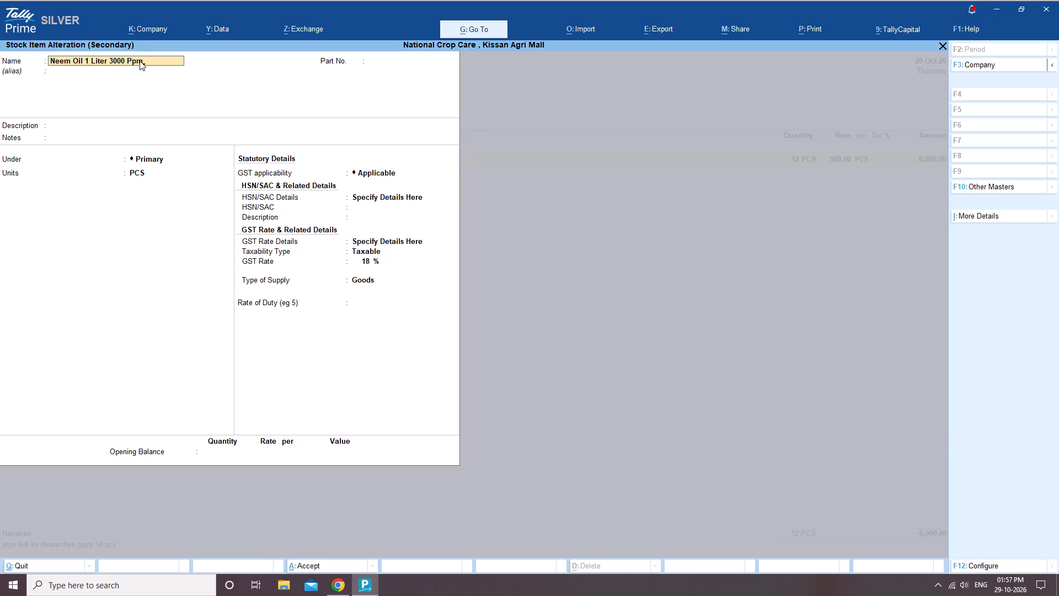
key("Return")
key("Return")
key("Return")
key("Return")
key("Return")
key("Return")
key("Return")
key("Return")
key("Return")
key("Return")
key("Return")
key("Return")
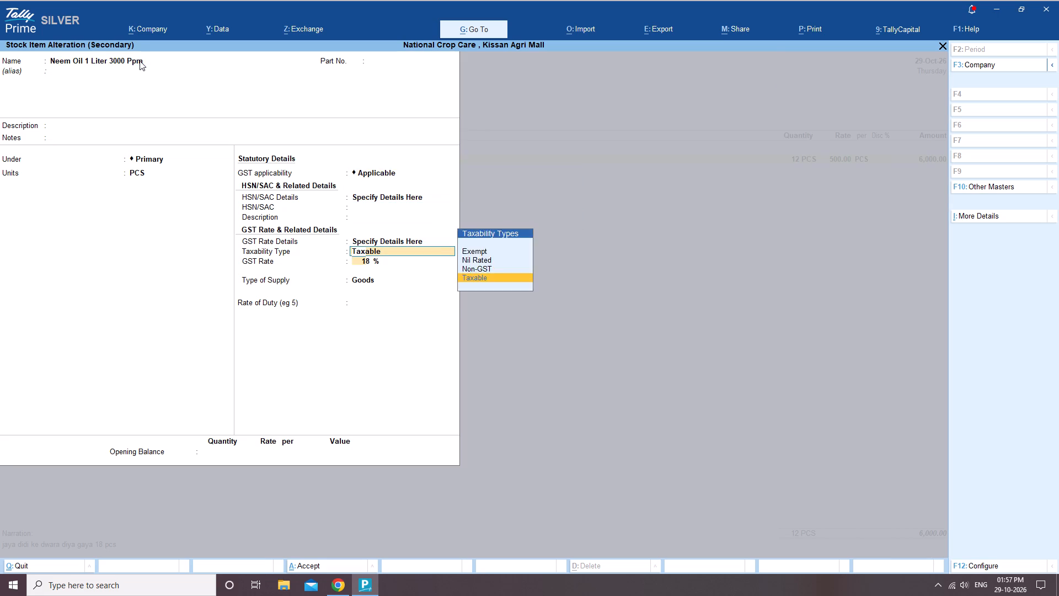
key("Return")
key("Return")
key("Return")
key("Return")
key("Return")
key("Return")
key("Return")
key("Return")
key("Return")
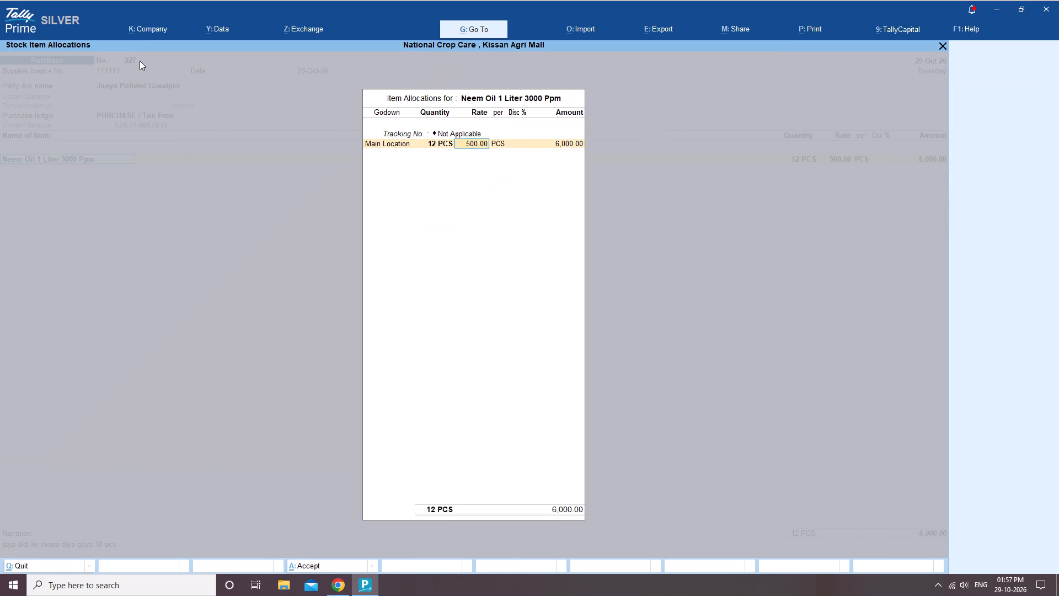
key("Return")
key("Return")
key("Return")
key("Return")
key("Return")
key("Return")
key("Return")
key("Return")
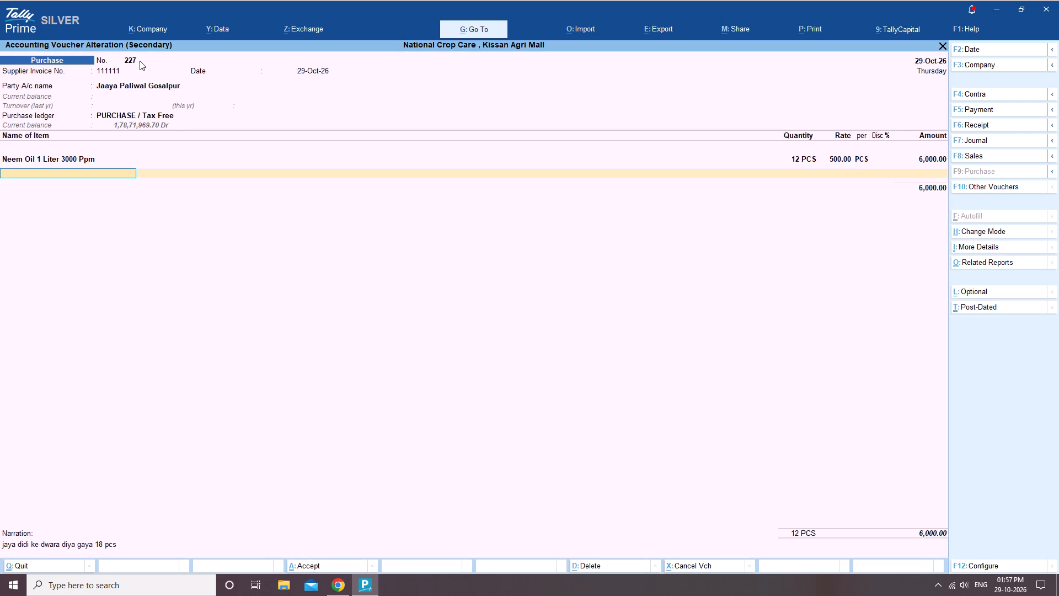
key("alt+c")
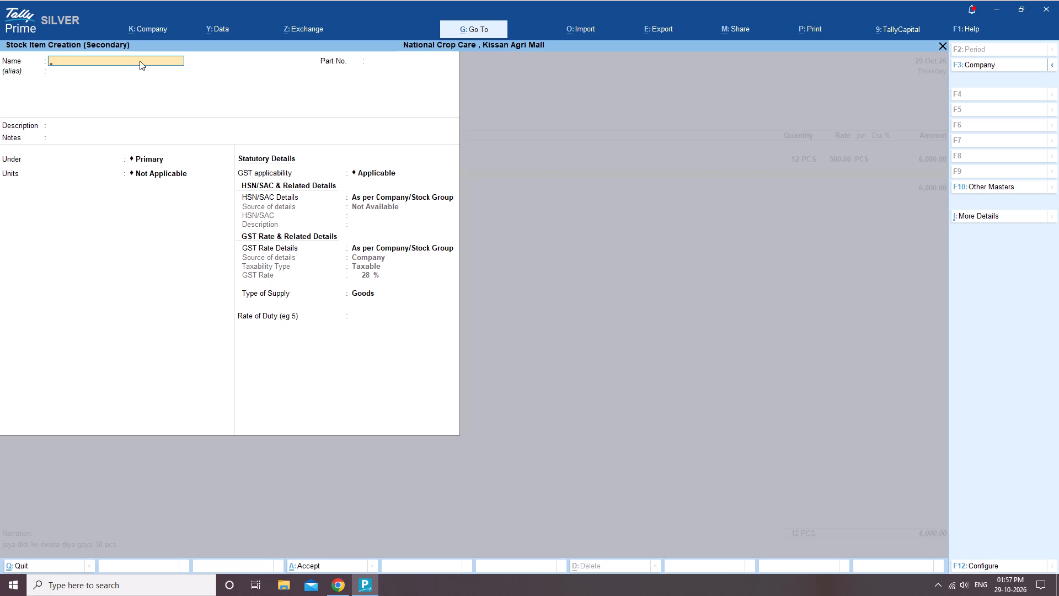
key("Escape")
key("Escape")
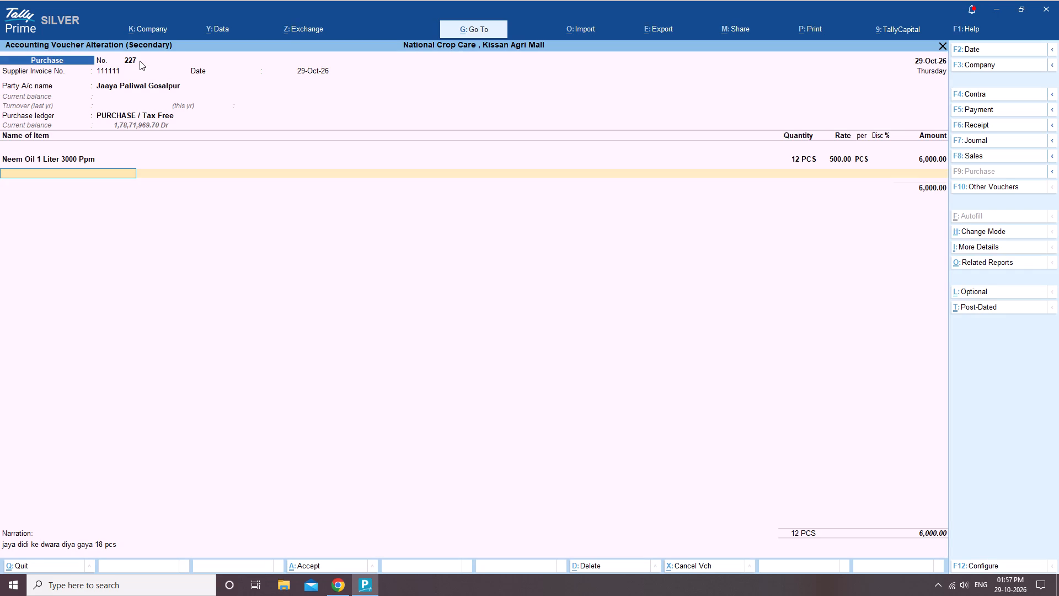
Search the stock items for neem oi on the second item line and clear the entry.
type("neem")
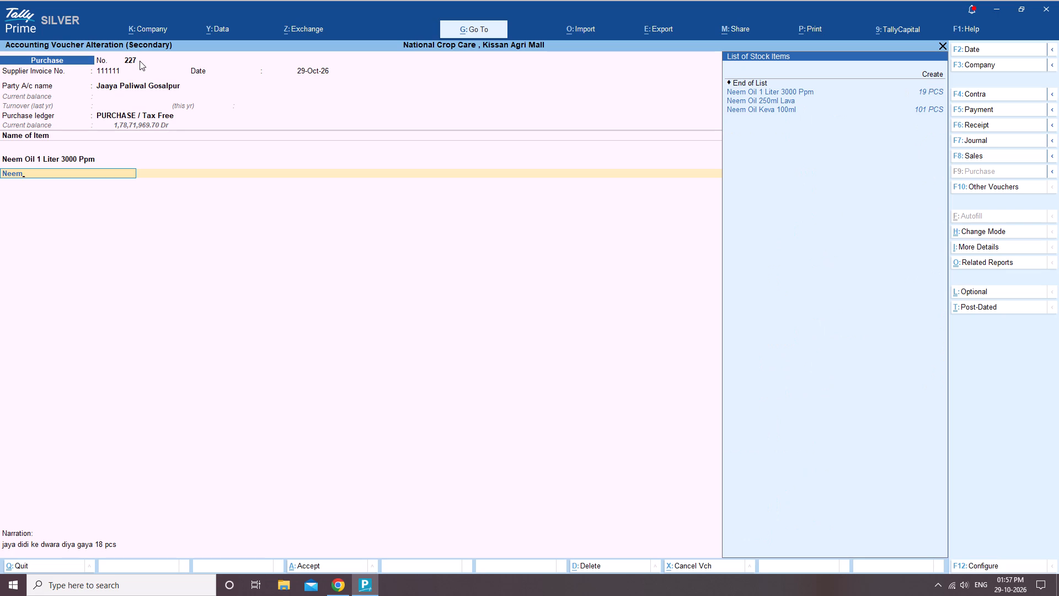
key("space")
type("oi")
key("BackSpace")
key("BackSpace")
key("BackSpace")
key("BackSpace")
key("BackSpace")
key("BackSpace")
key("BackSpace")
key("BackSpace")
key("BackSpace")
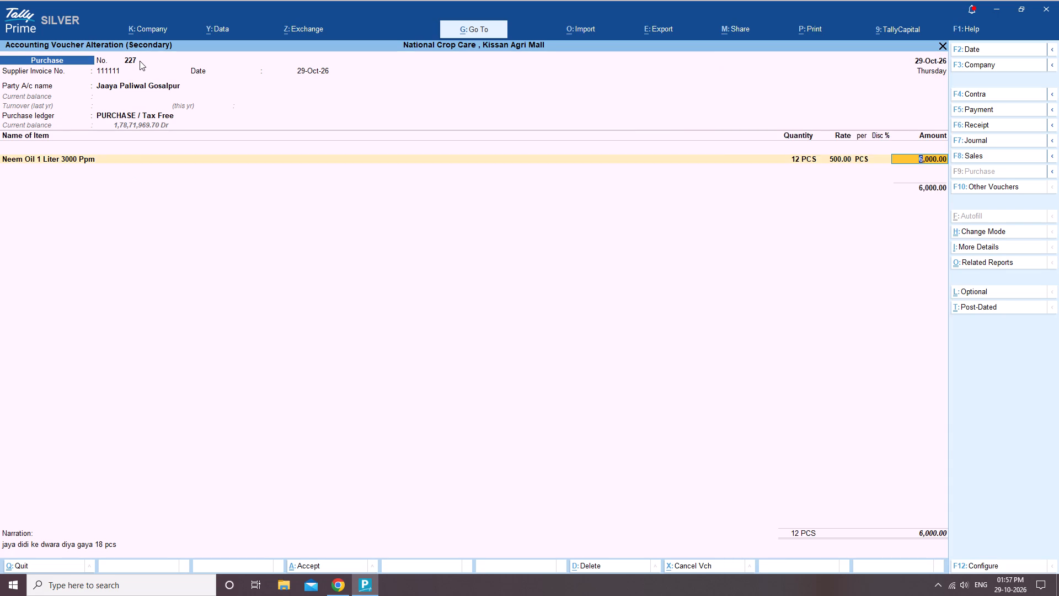
Set the Neem Oil 1 Liter 3000 Ppm quantity to 92 PCS, keeping the 500.00 rate.
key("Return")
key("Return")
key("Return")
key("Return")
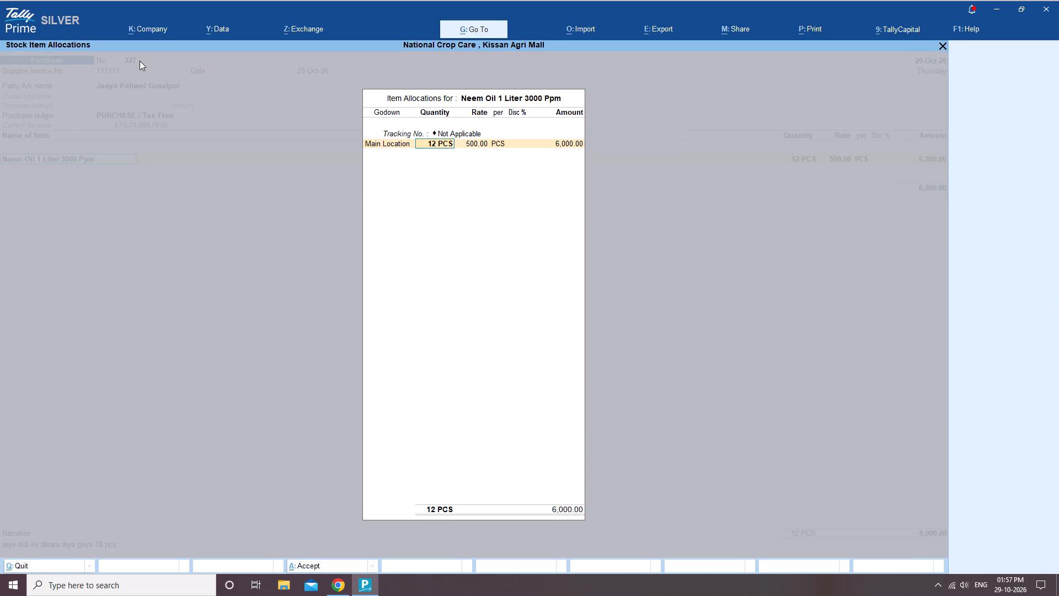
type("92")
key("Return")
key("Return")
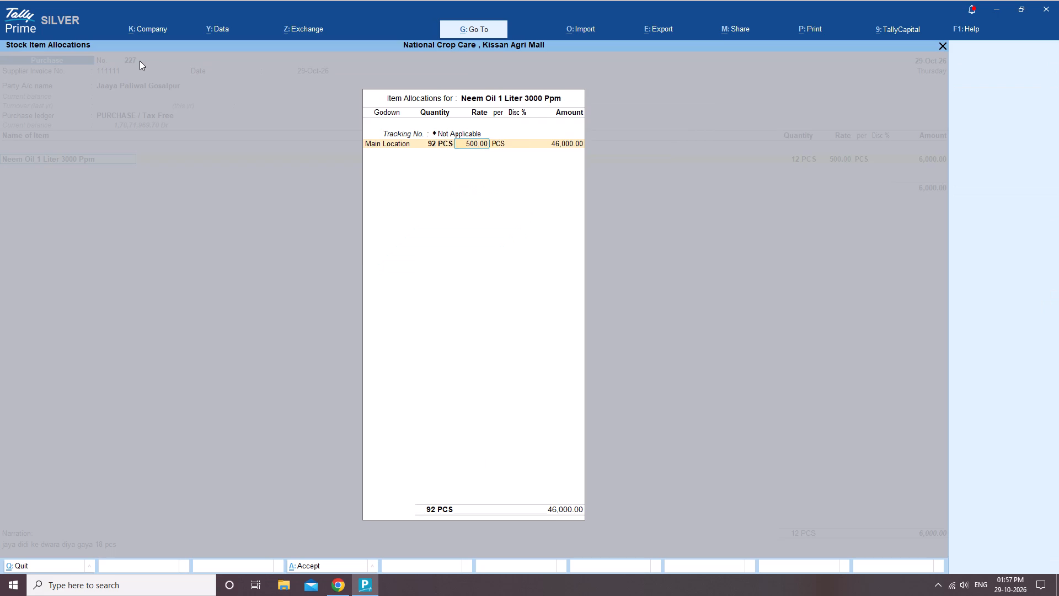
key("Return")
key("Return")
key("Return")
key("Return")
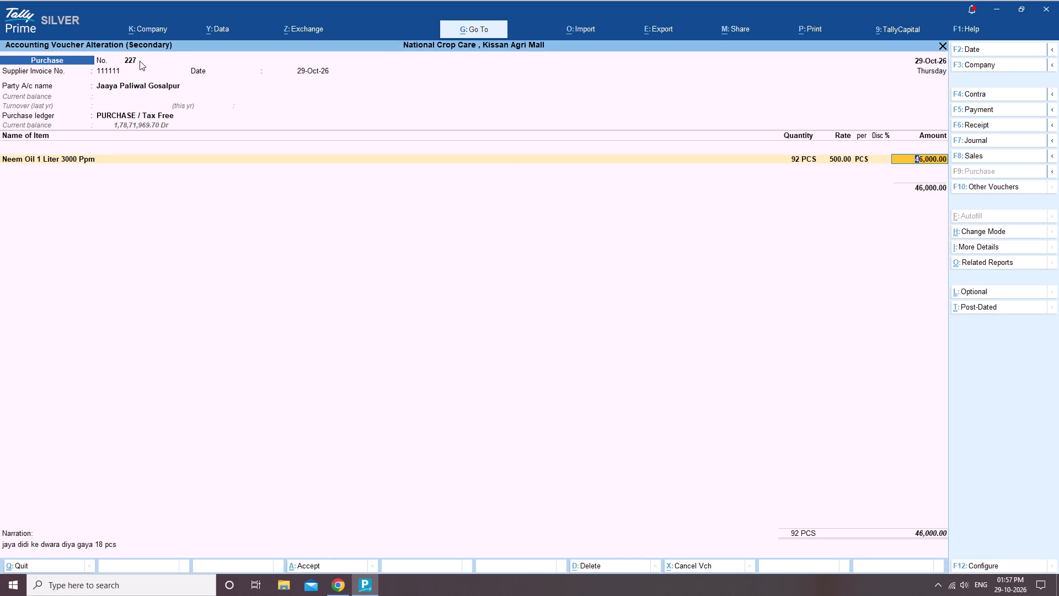
Save purchase voucher 227 without adding another item and reopen it for alteration.
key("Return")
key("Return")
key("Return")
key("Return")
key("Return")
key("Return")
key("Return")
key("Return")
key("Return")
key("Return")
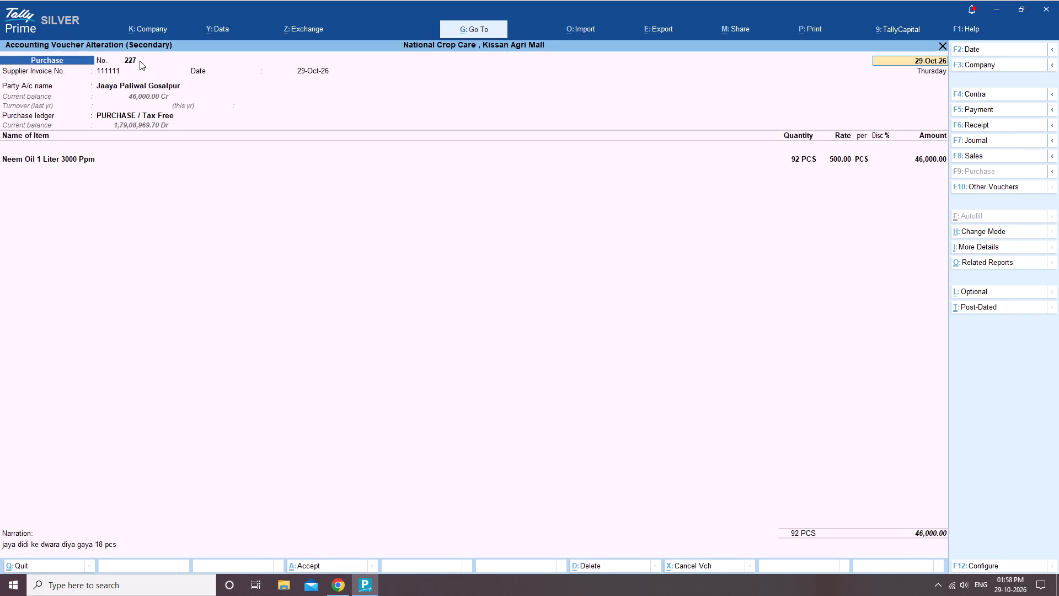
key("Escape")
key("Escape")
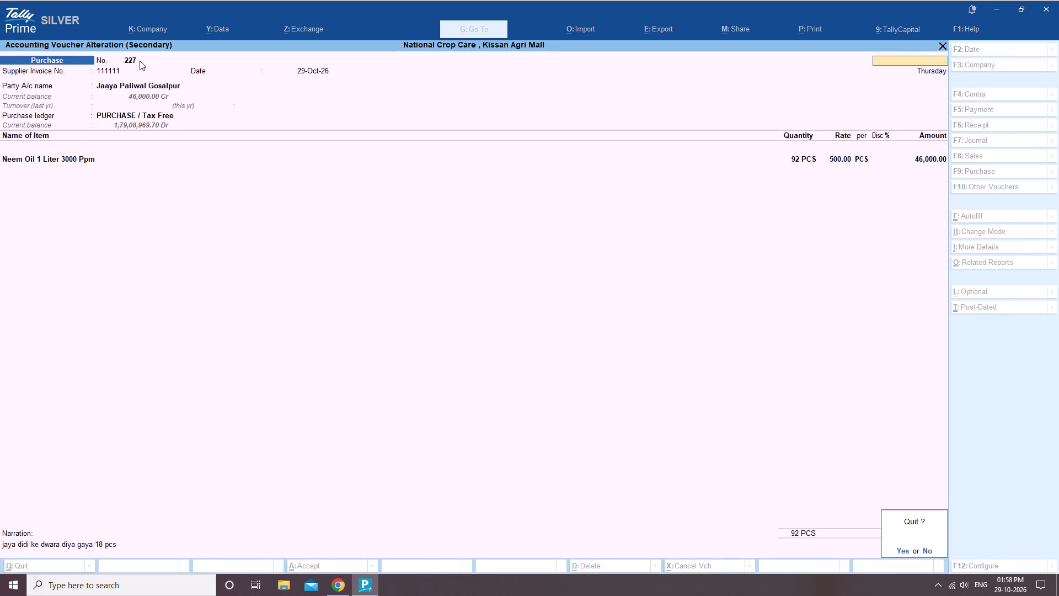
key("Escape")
Step through the Neem Oil 1 Liter 3000 Ppm line with its details kept and open a second item line.
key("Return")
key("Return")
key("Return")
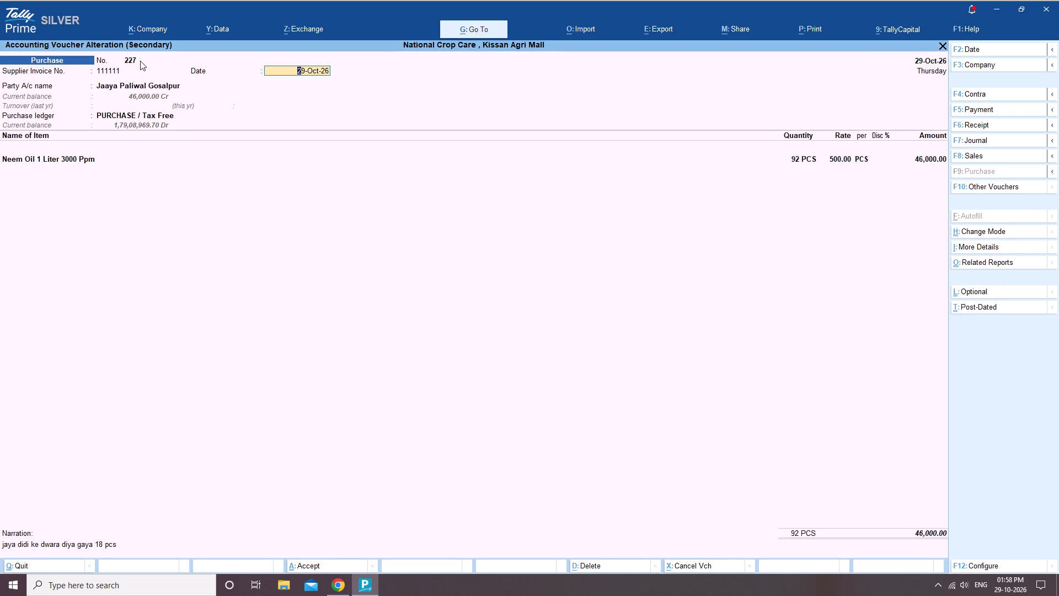
left_click(57, 156)
key("Return")
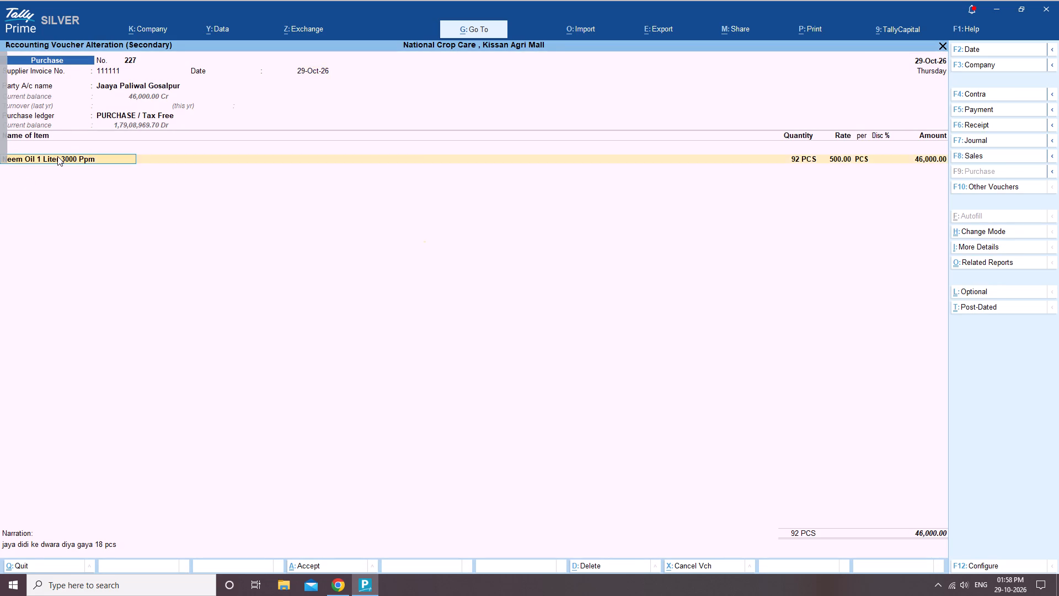
key("Return")
key("Return")
key("Return")
key("Return")
key("Return")
key("Return")
key("Return")
key("Return")
key("Return")
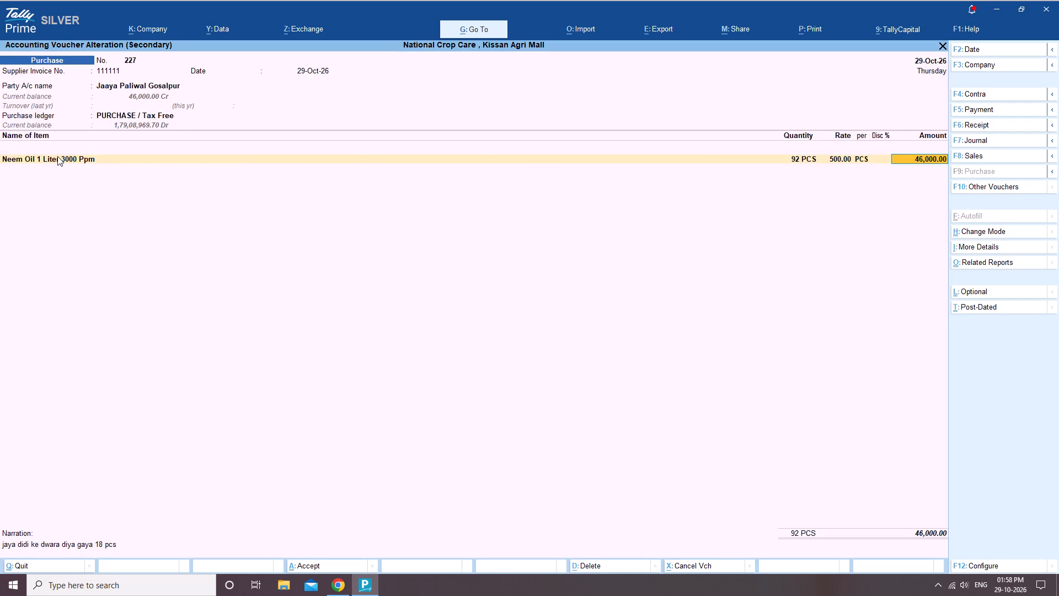
key("Return")
key("Return")
key("Return")
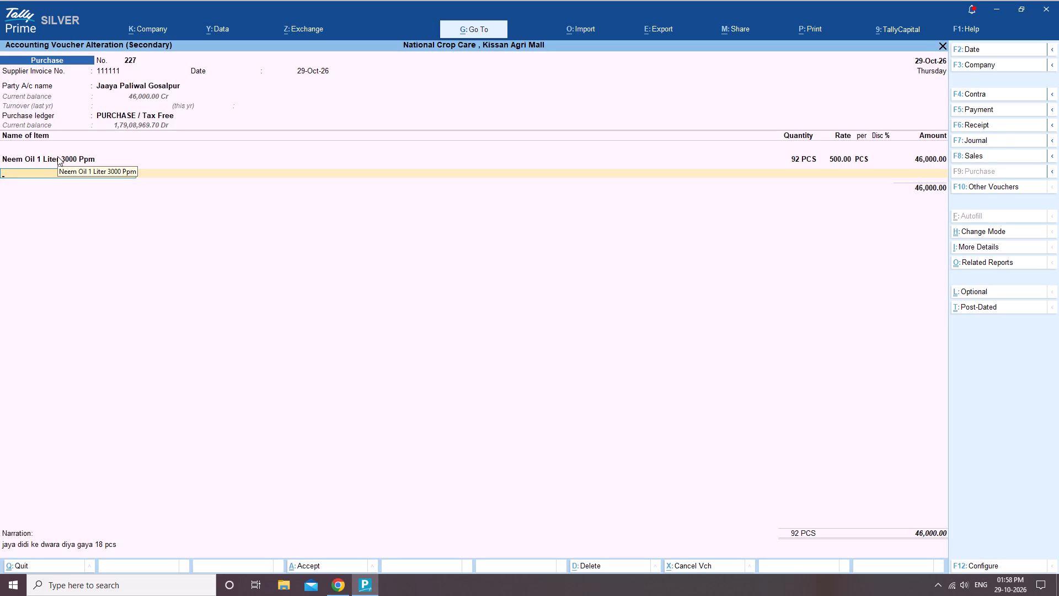
Start a new stock item named Neem Oil 1 Liter 10000 Ppm under the Primary group.
key("alt+c")
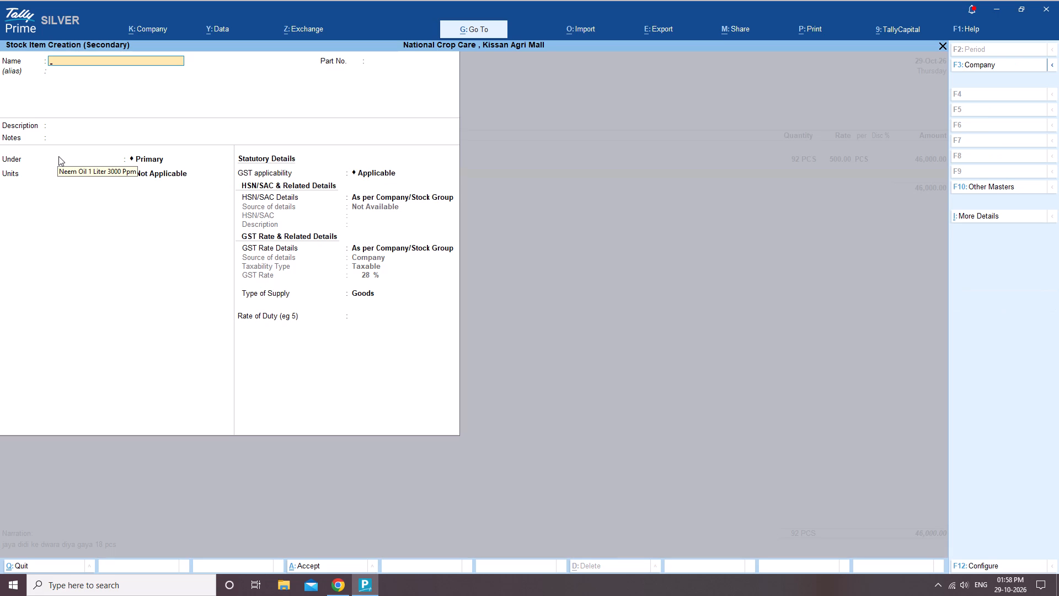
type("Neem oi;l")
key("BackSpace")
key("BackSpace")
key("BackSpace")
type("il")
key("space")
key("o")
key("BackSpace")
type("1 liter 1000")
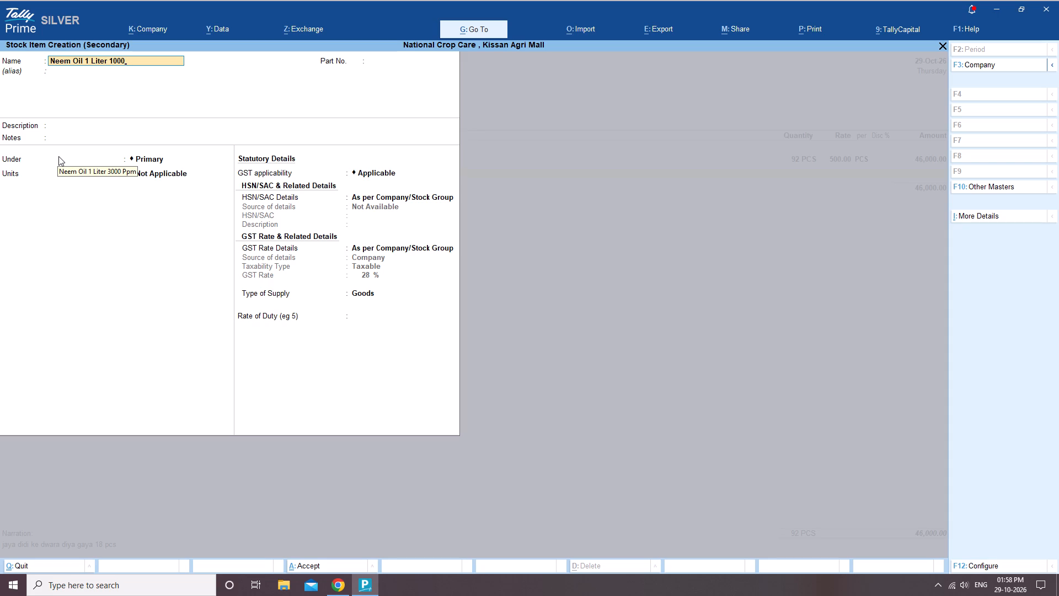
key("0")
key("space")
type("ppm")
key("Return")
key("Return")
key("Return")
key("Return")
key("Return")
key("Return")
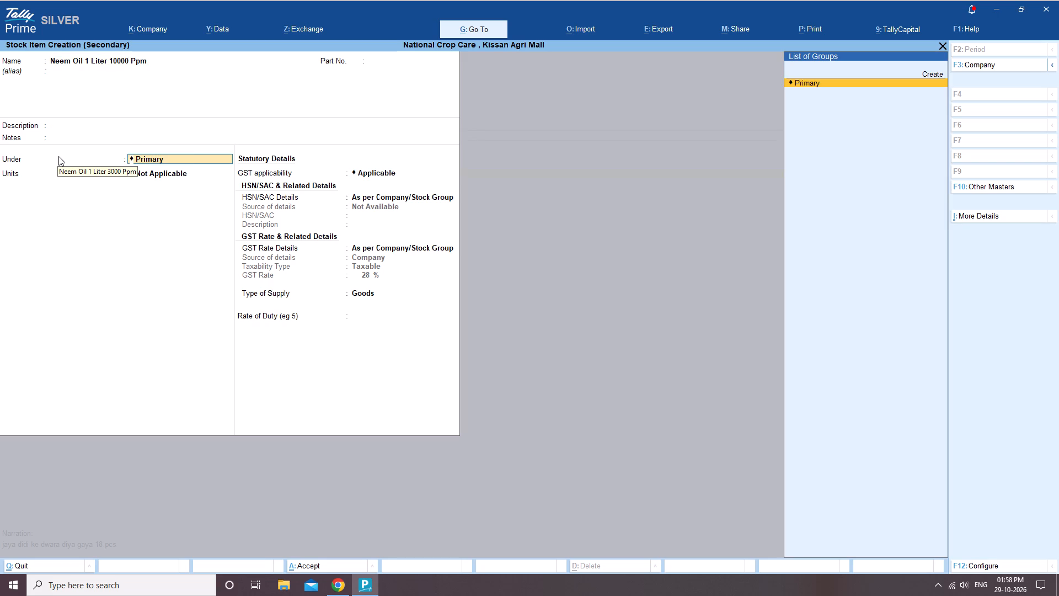
Set the new item's units to PCS, specify its GST rate here as taxable at 0%, and accept it.
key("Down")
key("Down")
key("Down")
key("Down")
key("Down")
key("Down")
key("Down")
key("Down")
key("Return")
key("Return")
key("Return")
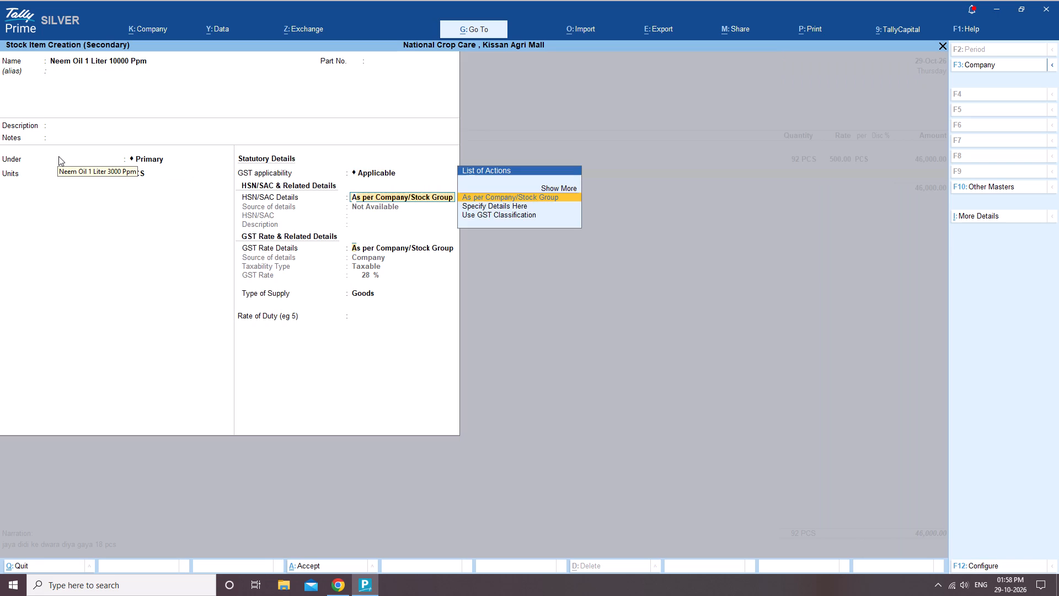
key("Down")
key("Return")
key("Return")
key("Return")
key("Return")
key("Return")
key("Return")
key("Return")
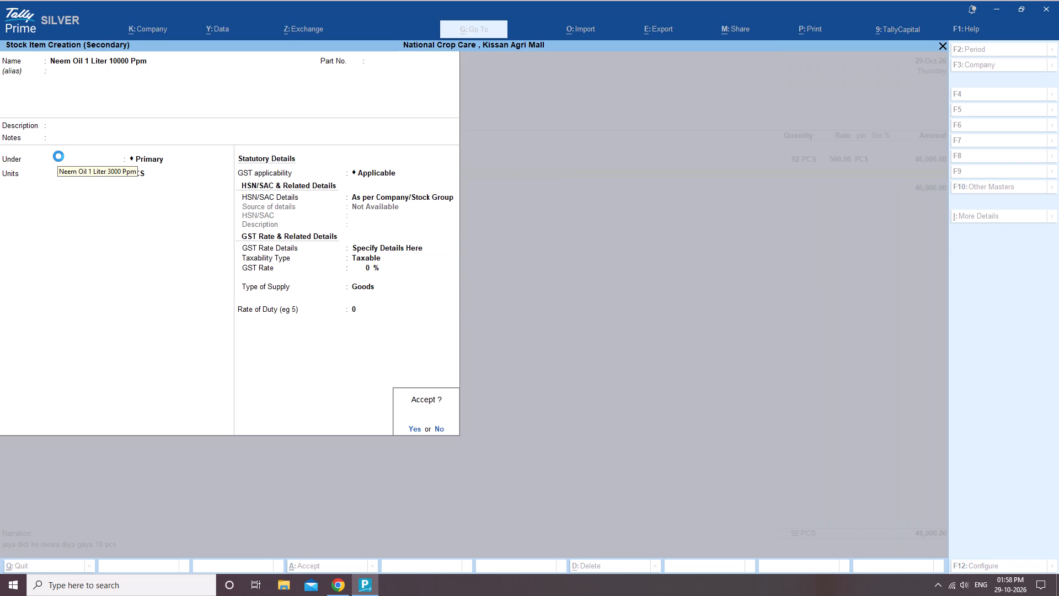
Allocate 33 PCS of Neem Oil 1 Liter 10000 Ppm to Main Location under tracking number 111111, with an amount of 1.
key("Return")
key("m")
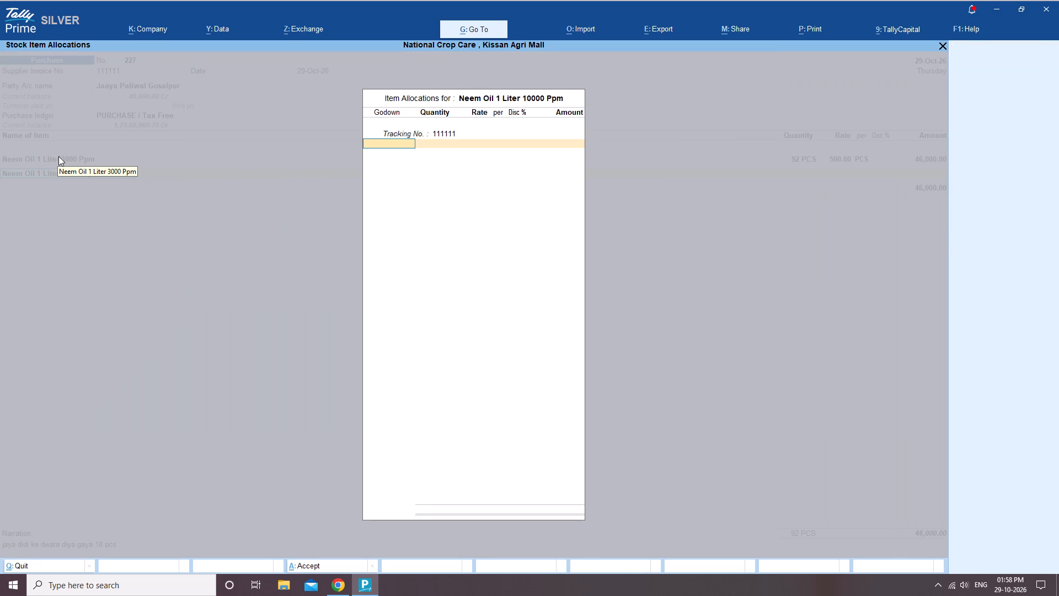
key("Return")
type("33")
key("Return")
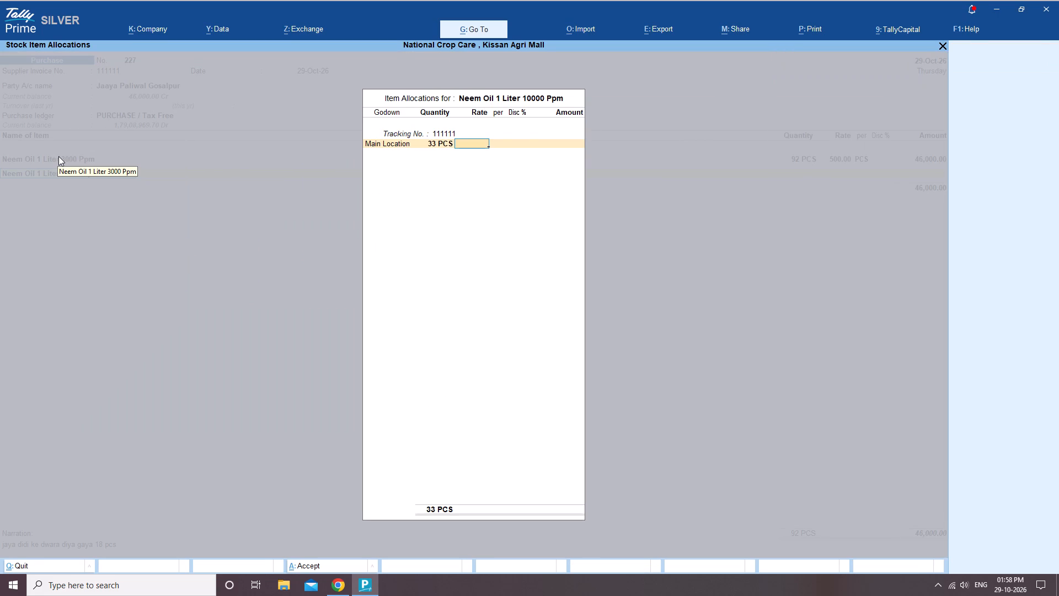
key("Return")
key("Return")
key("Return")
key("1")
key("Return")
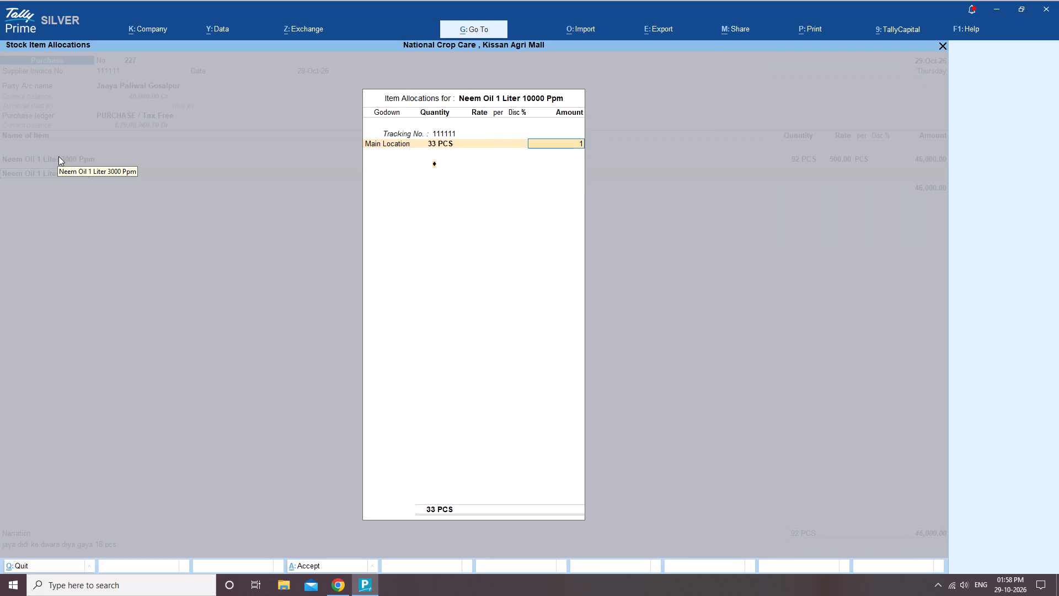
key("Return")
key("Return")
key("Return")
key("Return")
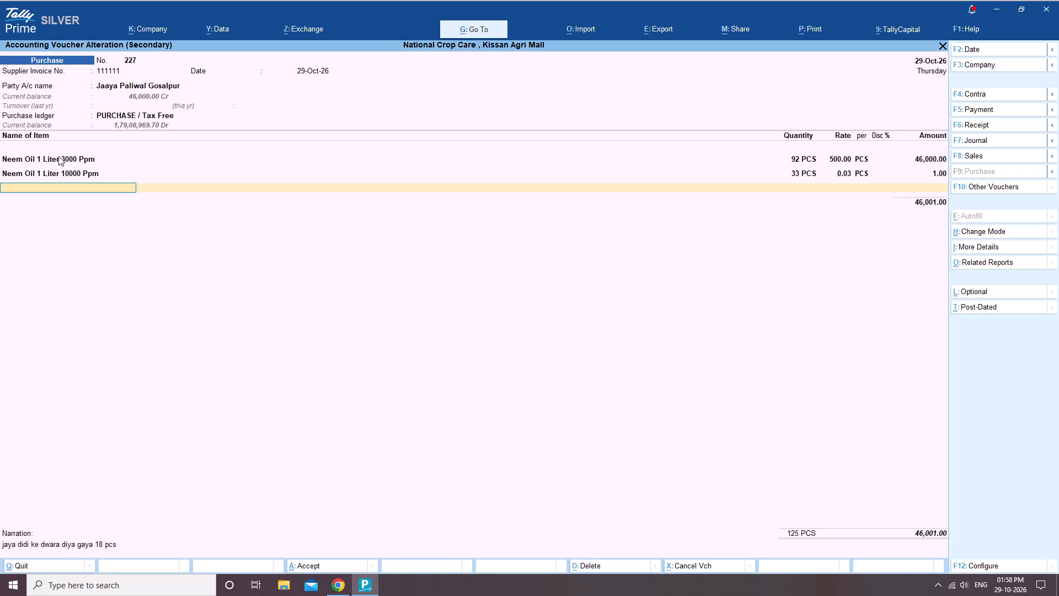
Start another new stock item named Trycodarma 1 Kg under the Primary group.
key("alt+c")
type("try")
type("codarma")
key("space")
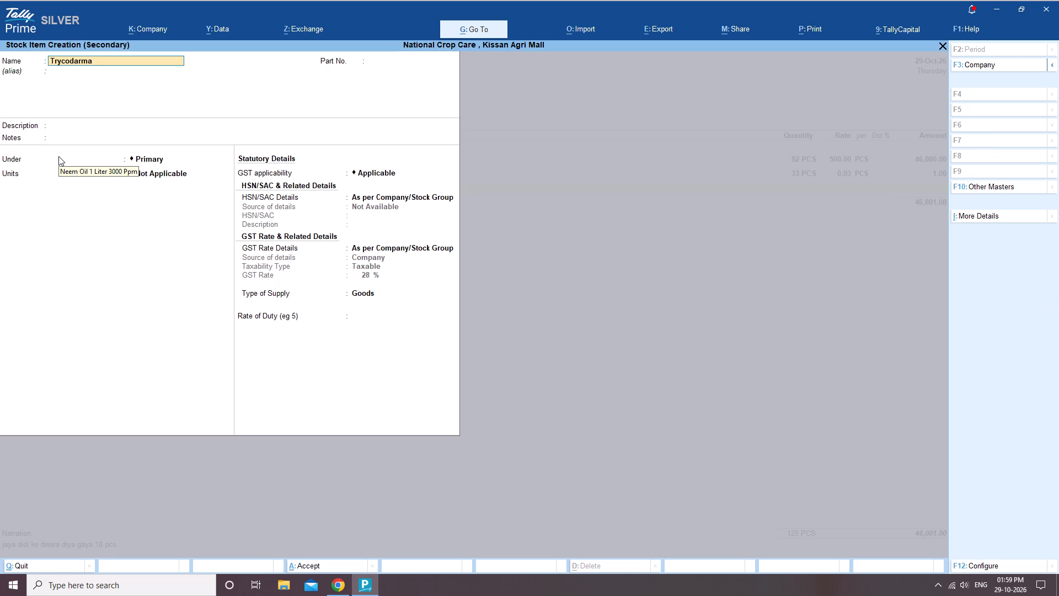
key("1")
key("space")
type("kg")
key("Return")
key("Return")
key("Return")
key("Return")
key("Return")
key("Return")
Set Trycodarma 1 Kg's units to PCS, specify its GST rate here as taxable at 0%, and accept it.
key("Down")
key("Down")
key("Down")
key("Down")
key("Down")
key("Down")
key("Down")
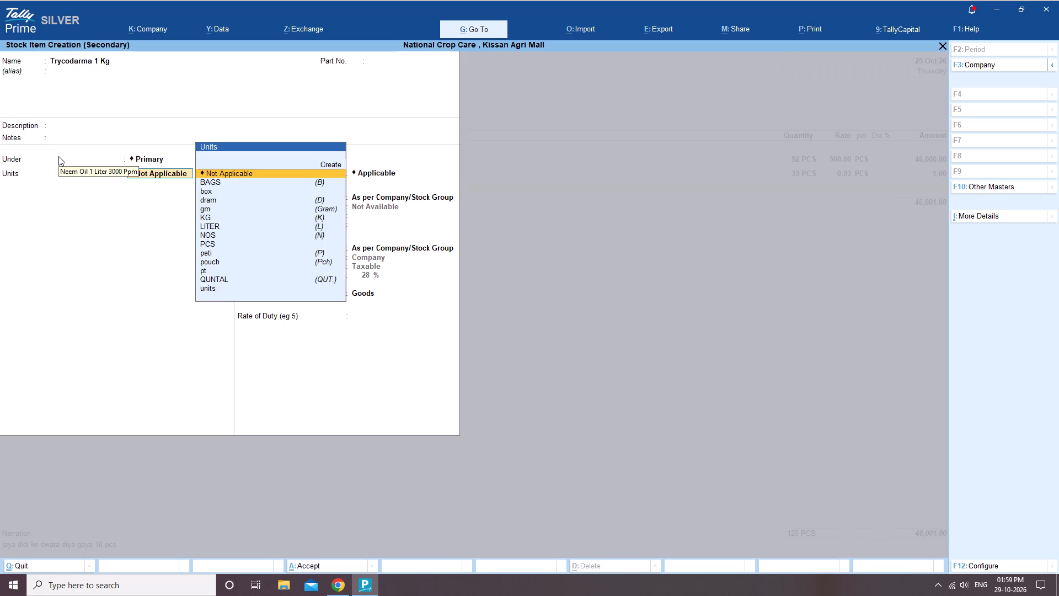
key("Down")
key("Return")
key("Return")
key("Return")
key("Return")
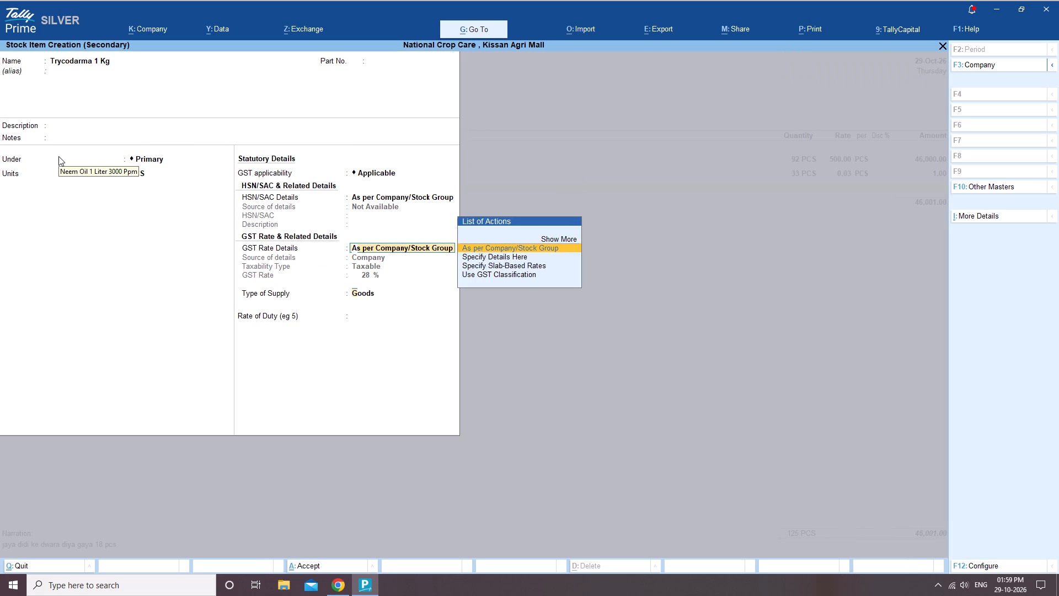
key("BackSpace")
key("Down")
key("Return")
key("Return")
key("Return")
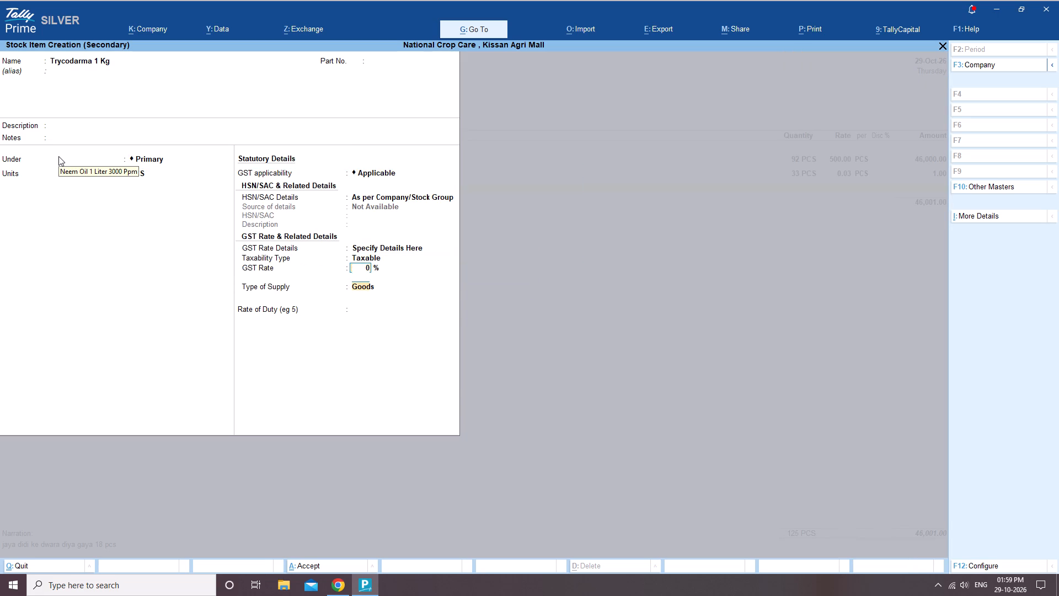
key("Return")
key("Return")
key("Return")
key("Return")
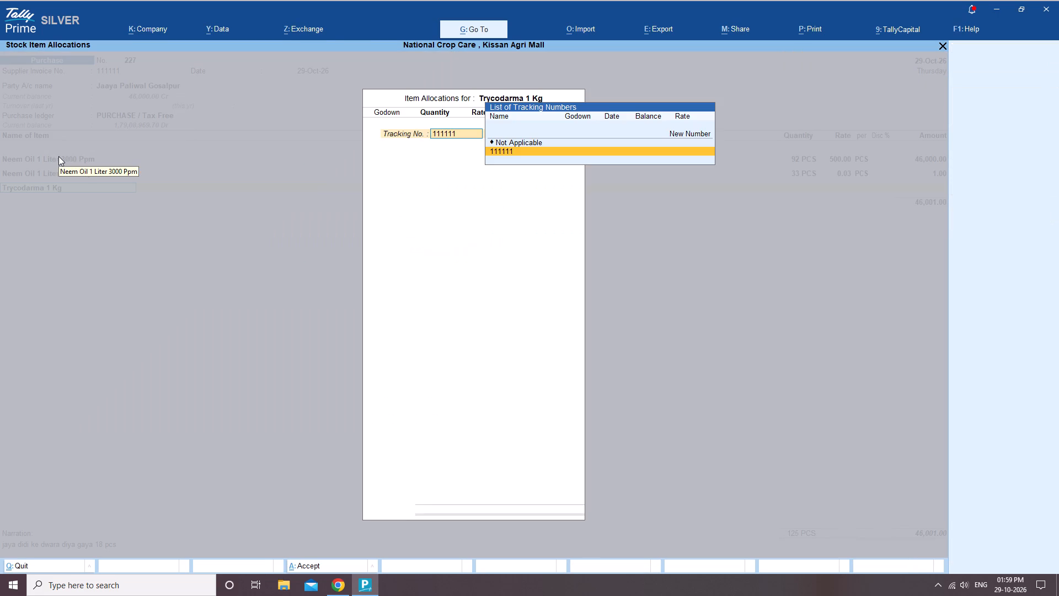
Allocate 75 PCS of Trycodarma 1 Kg to Main Location under tracking number 111111, amount 1, and end the item list.
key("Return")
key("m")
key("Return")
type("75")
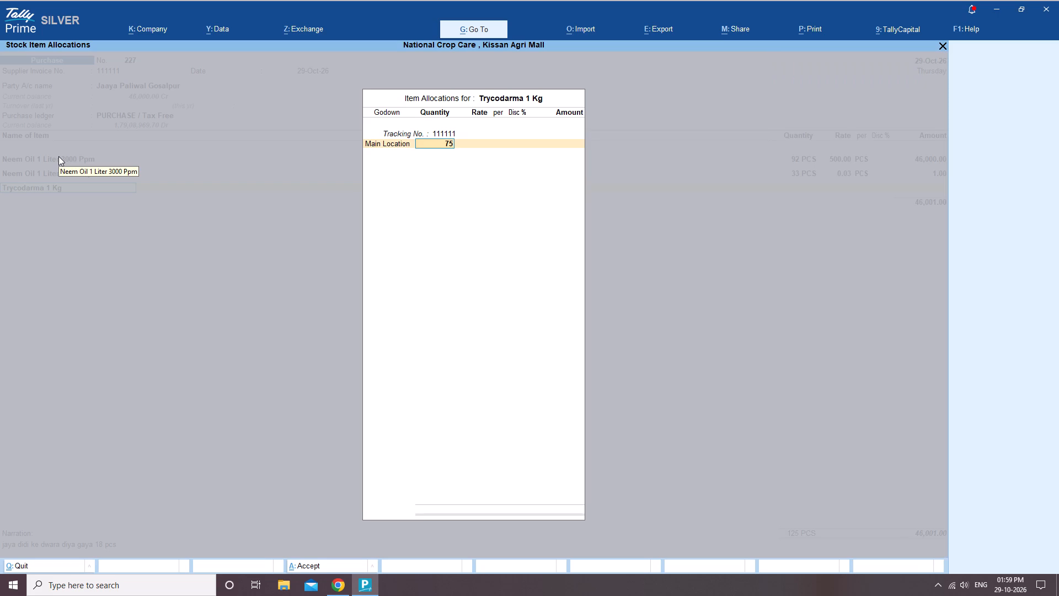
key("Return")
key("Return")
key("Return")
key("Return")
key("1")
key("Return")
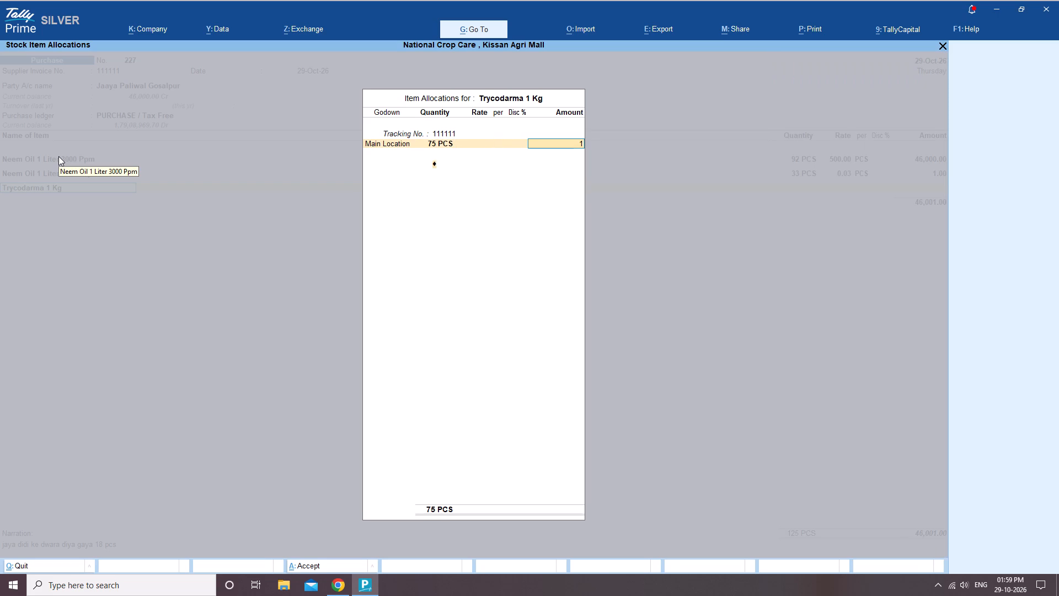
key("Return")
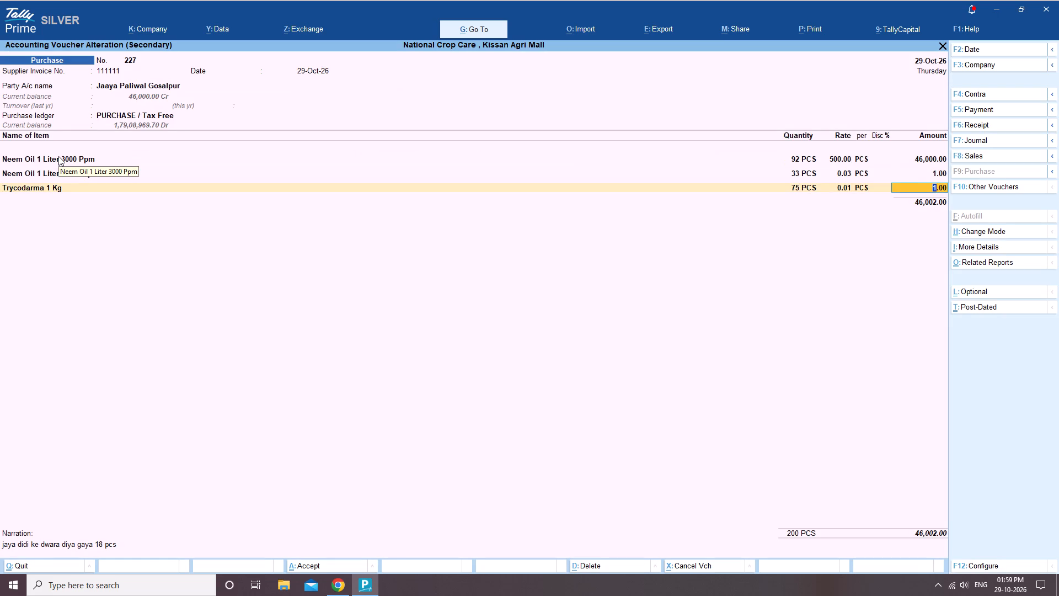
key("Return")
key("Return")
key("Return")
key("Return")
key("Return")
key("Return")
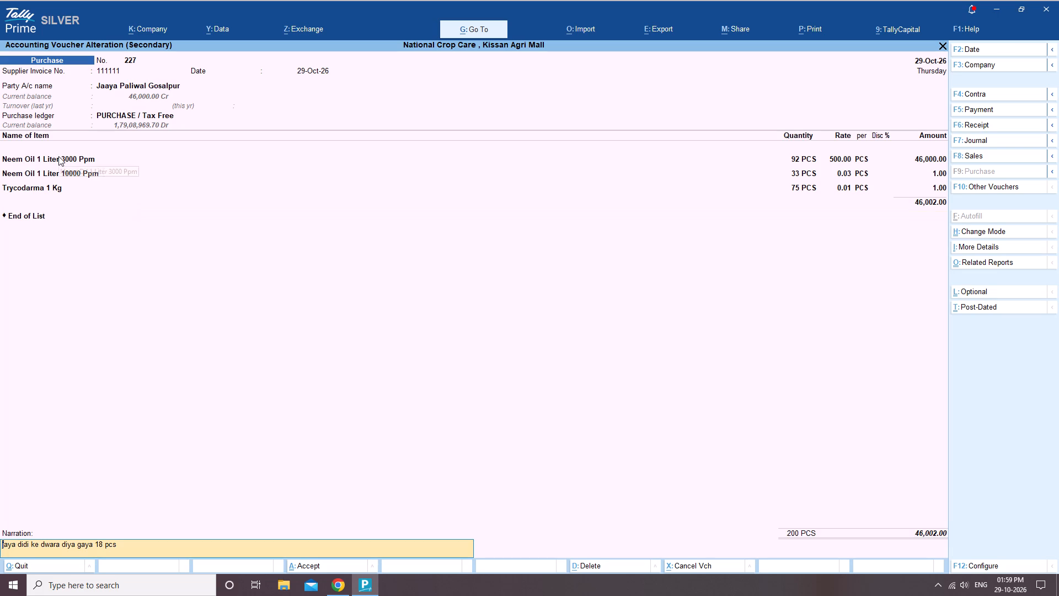
Set the HP Smart Tank 530 series paper size to A5 in the print configuration and accept it.
left_click(805, 23)
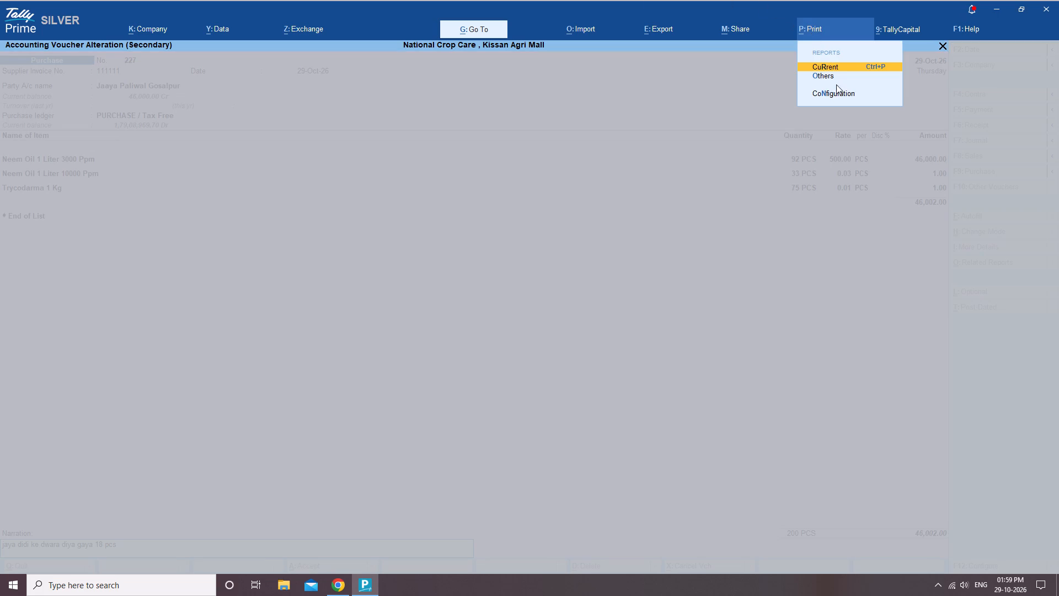
left_click(837, 93)
key("Return")
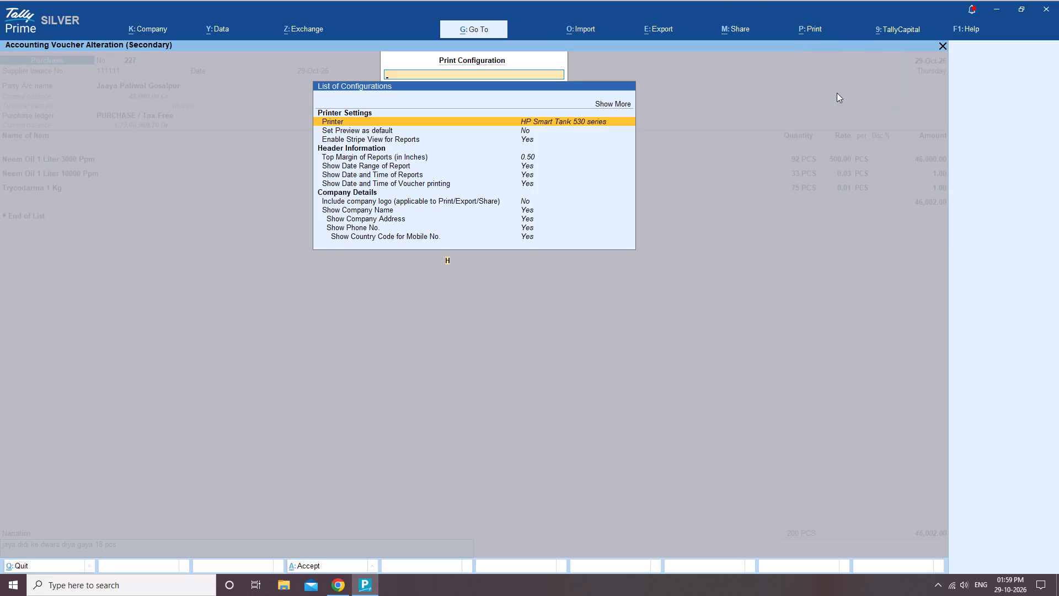
key("Return")
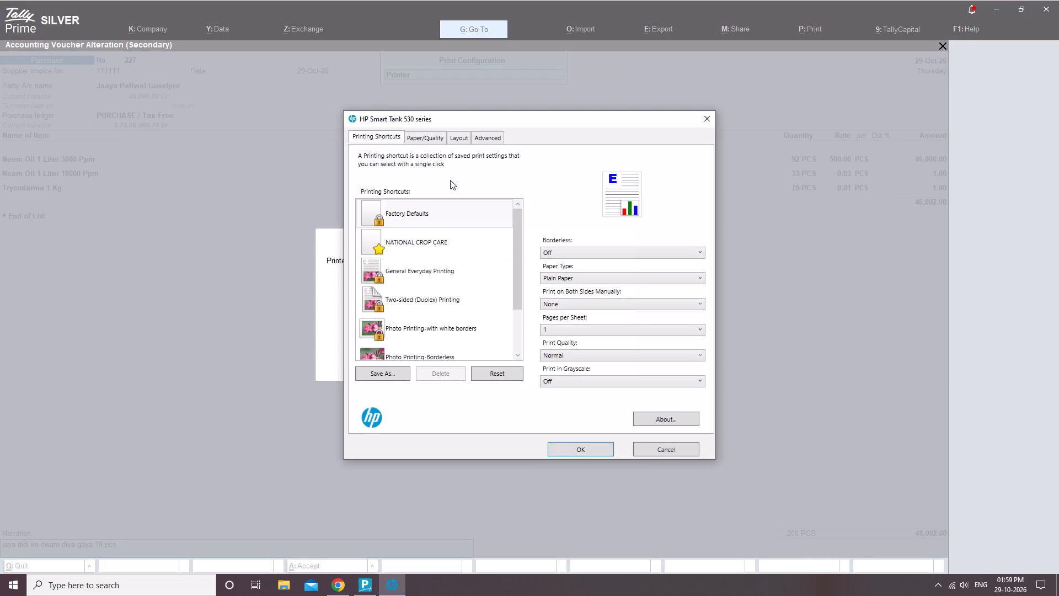
left_click(420, 142)
left_click(414, 184)
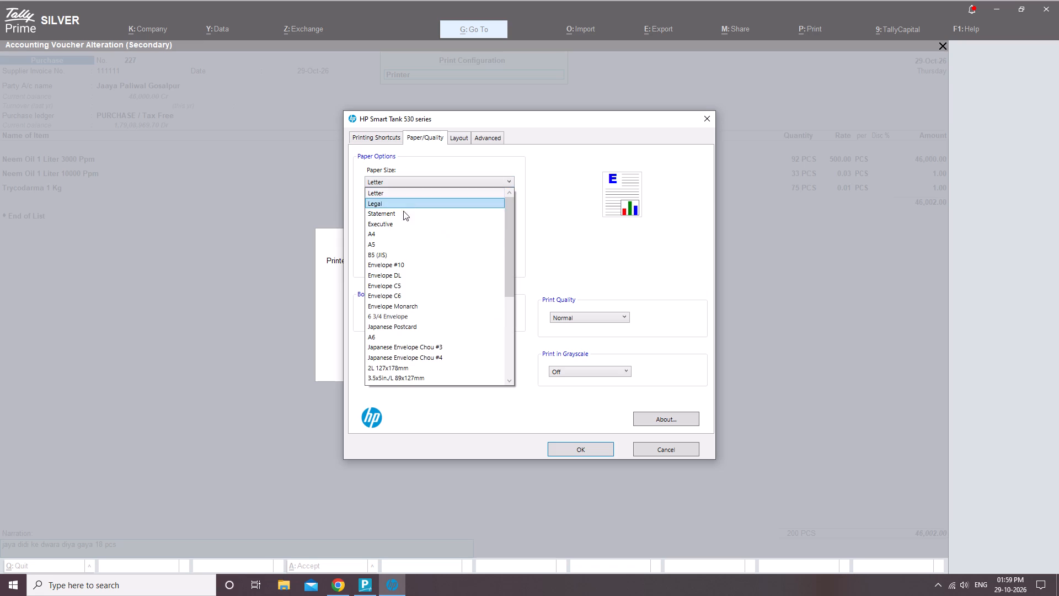
left_click(396, 240)
left_click(570, 457)
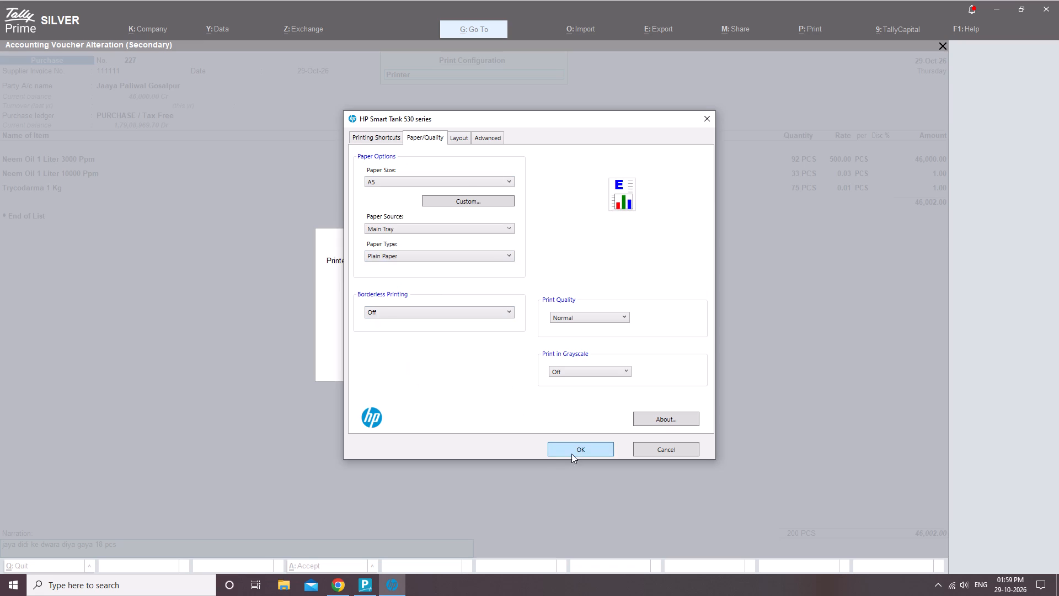
left_click(586, 445)
left_click(664, 388)
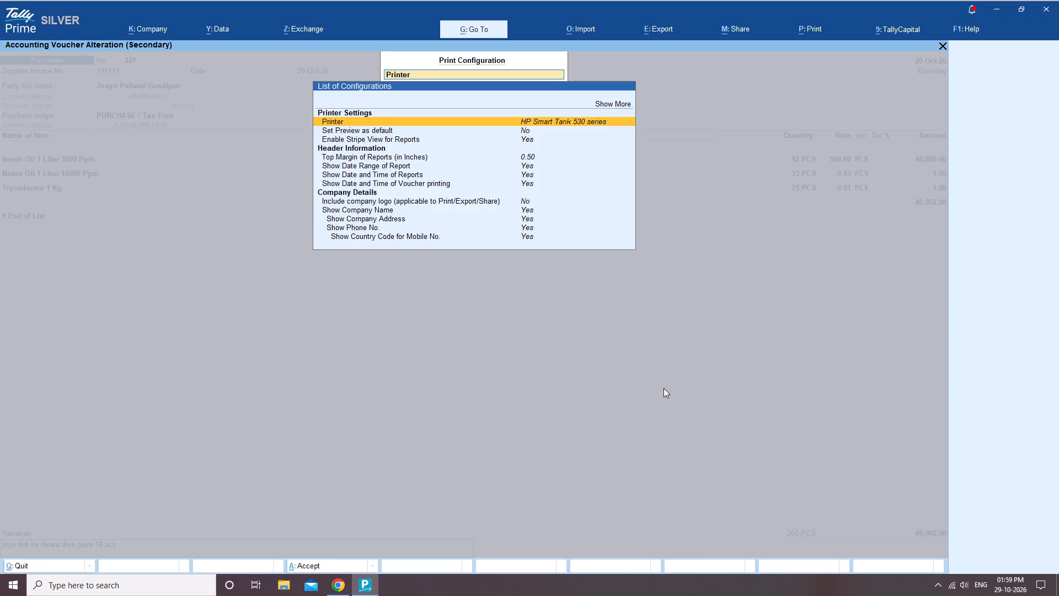
key("ctrl+a")
Print the current purchase voucher 227 on the HP Smart Tank 530 series with A5 paper, one copy.
left_click_drag(792, 40, 812, 33)
left_click(812, 32)
left_click(870, 65)
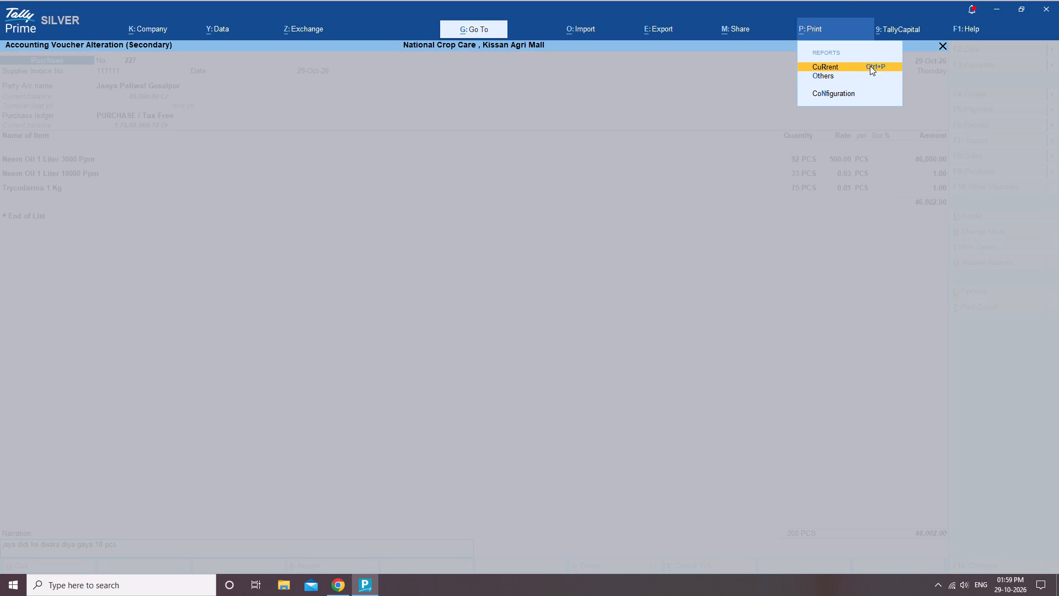
left_click(753, 219)
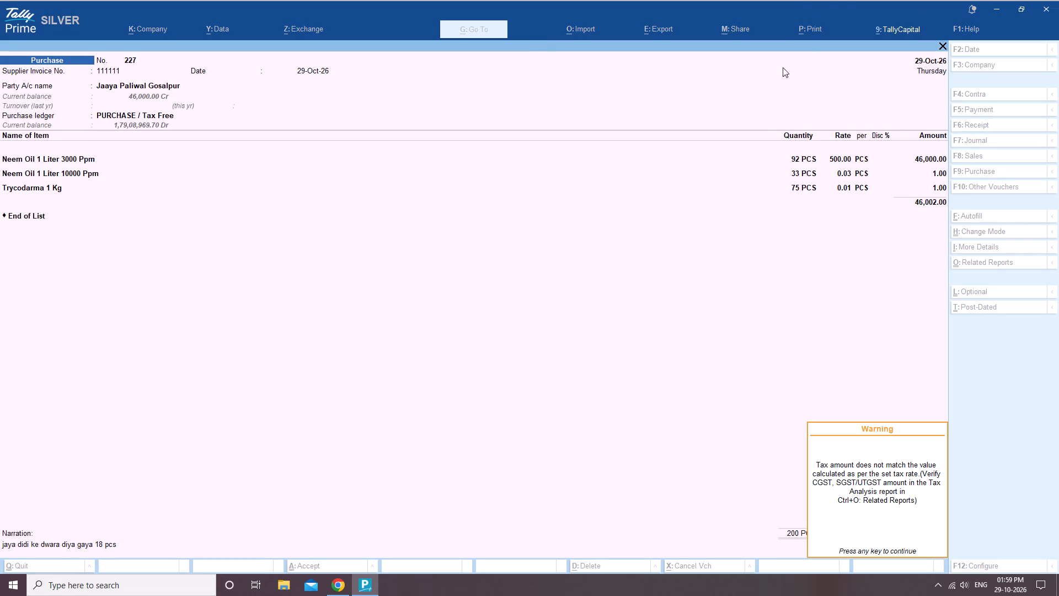
key("Return")
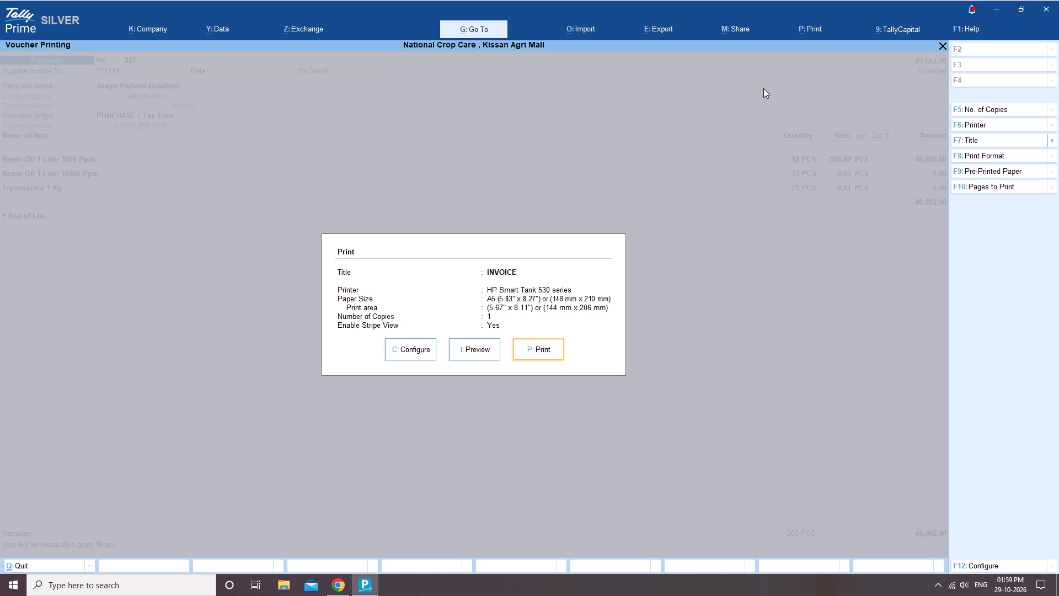
left_click(549, 348)
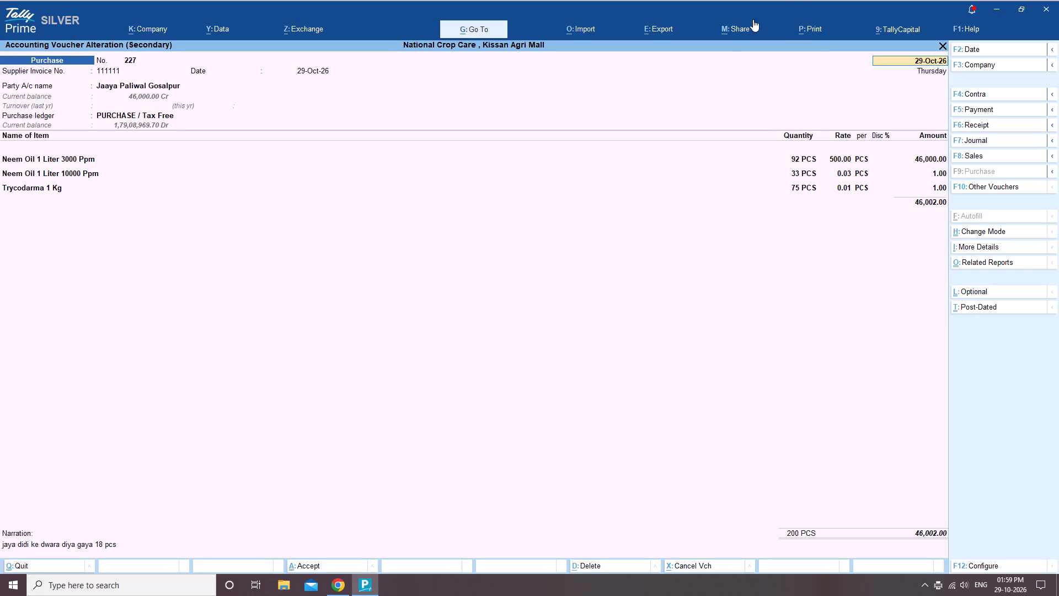
Print another A5 copy of purchase voucher 227 with the same printer settings.
left_click(820, 27)
left_click(848, 68)
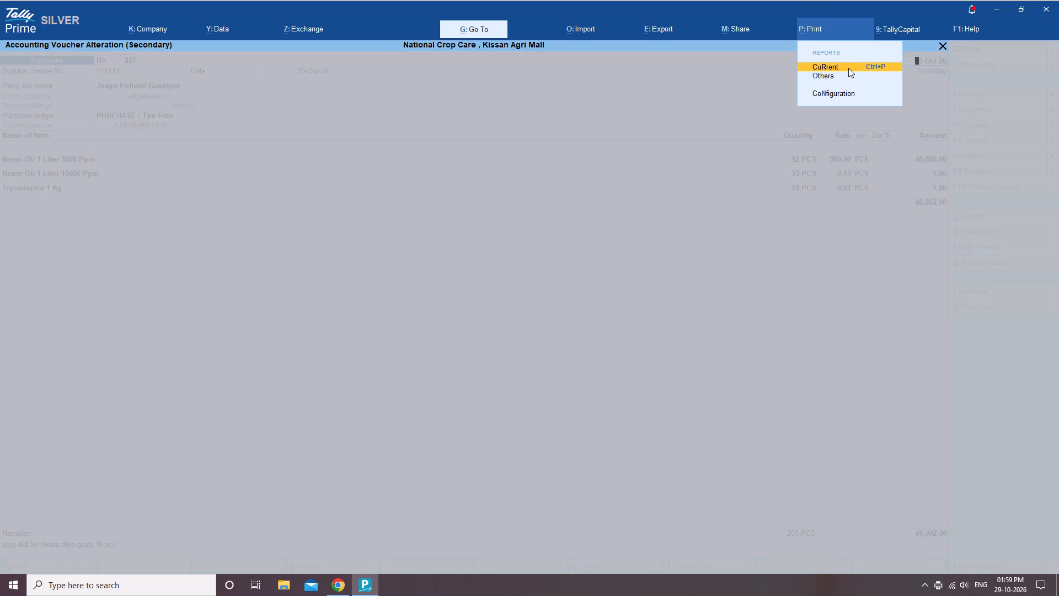
key("Return")
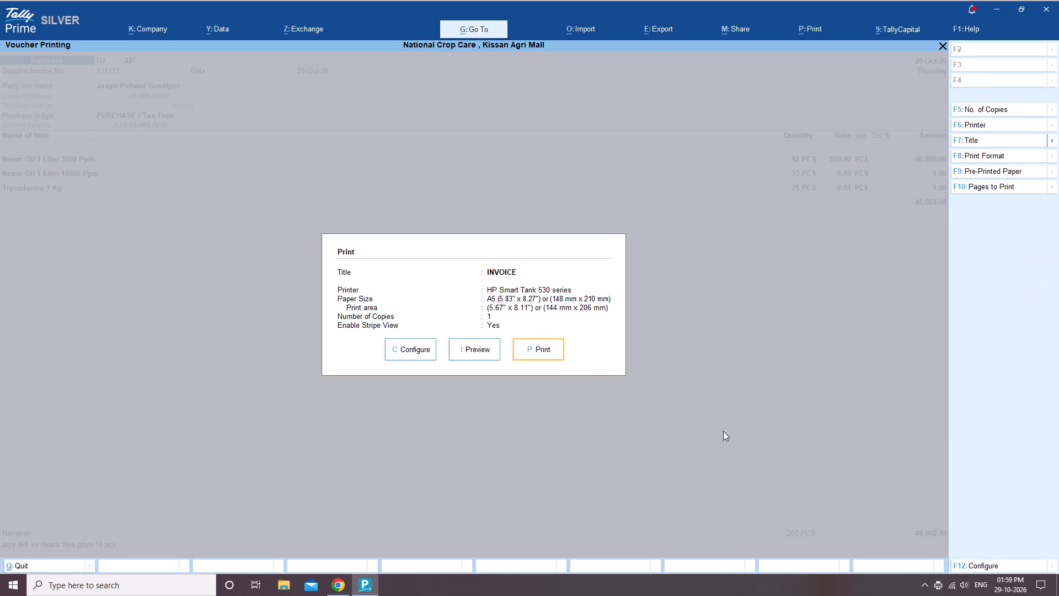
left_click(560, 350)
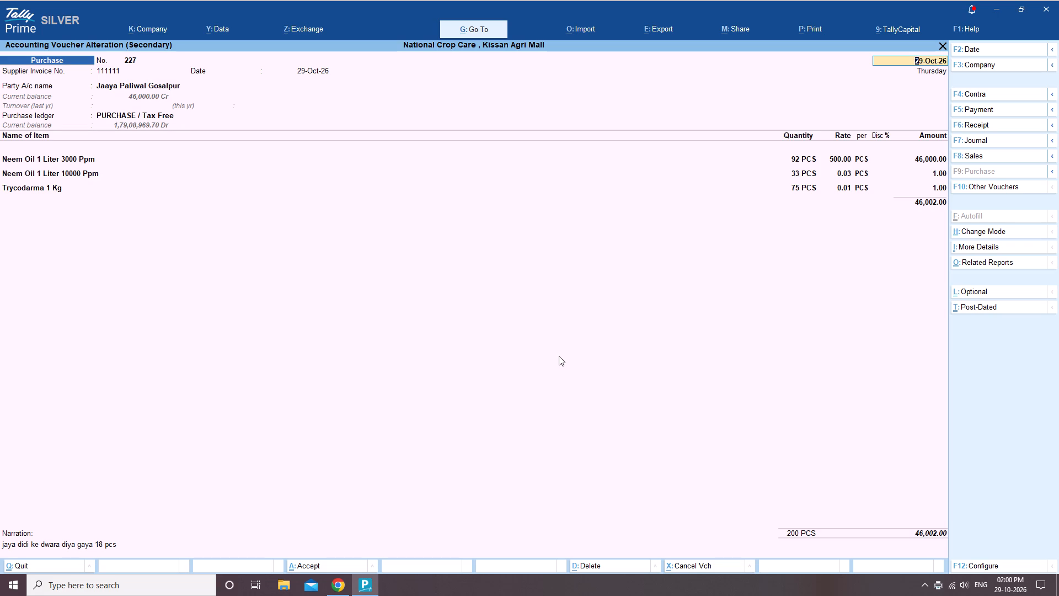
Clear the rate of Neem Oil 1 Liter 3000 Ppm in its Main Location allocation and set its amount to 1.
left_click(75, 153)
key("Return")
key("Return")
key("Return")
key("Return")
key("Return")
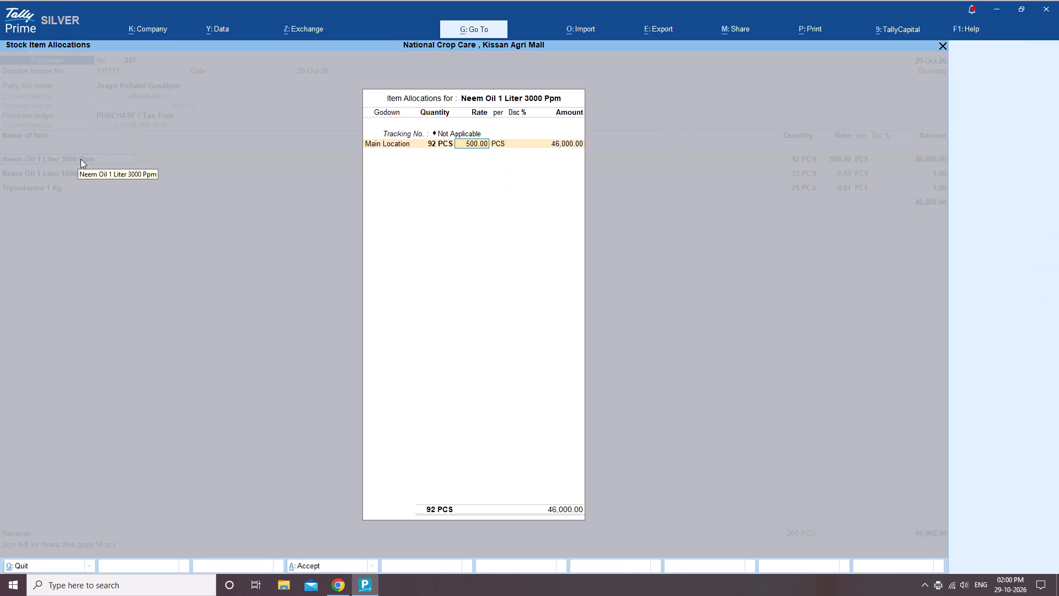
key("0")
key("BackSpace")
key("Return")
key("Return")
key("Return")
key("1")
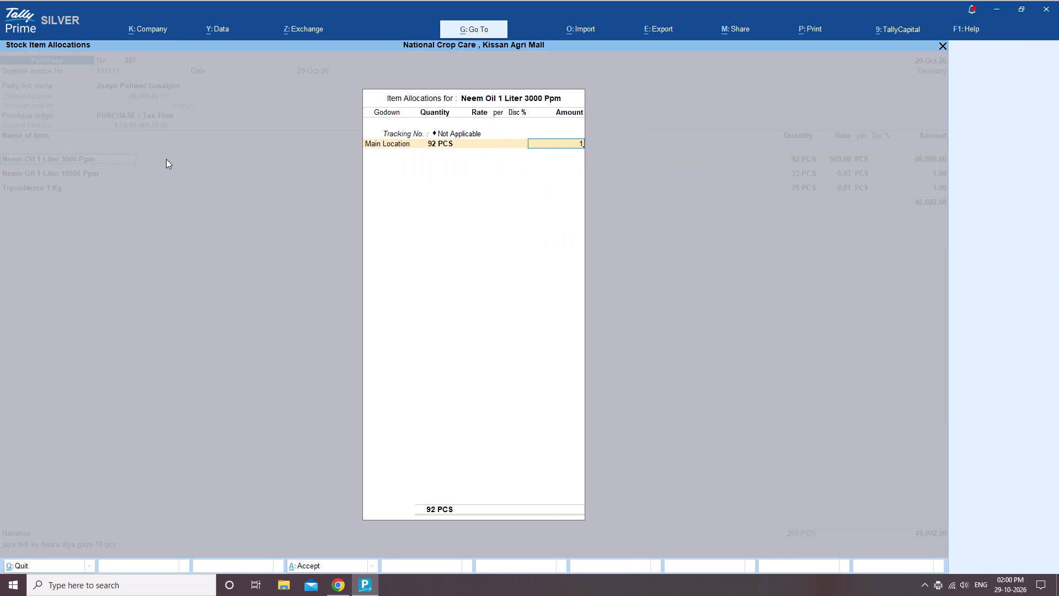
key("Return")
key("Return")
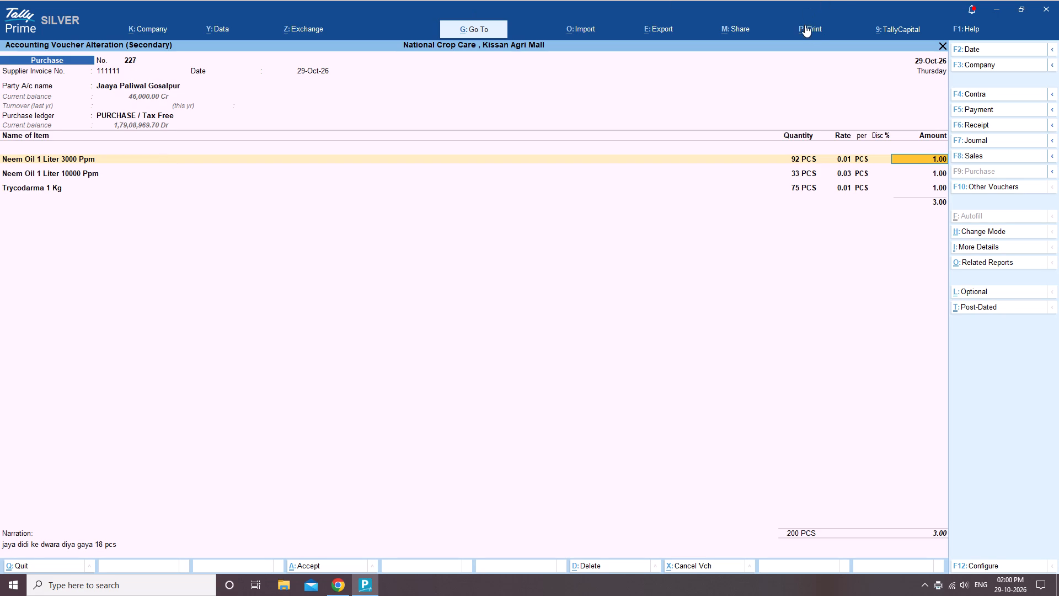
Print the edited purchase voucher 227 on A5 paper.
left_click(809, 29)
left_click(848, 69)
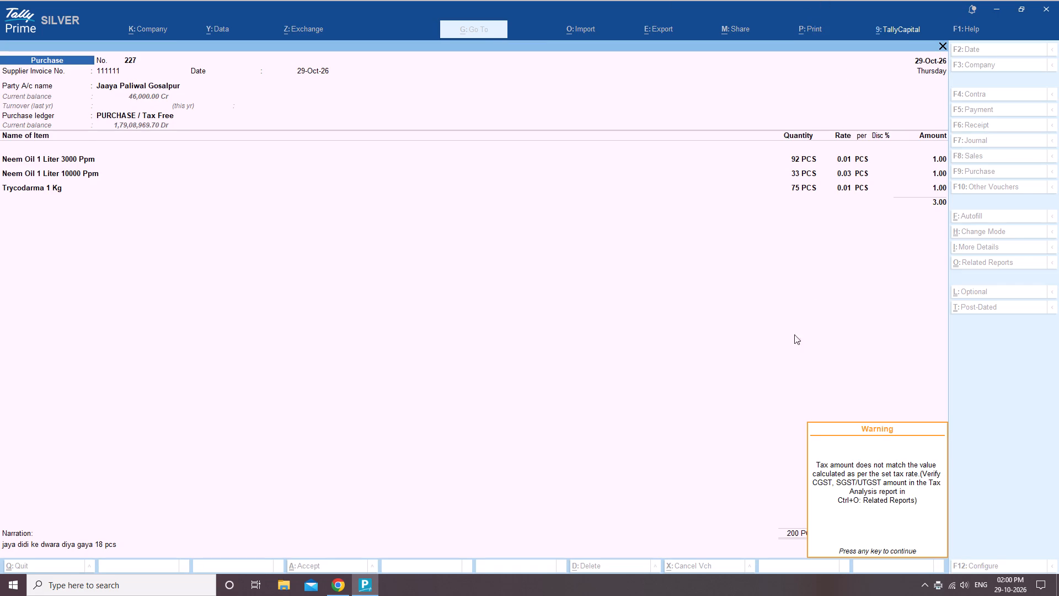
key("Return")
left_click(548, 350)
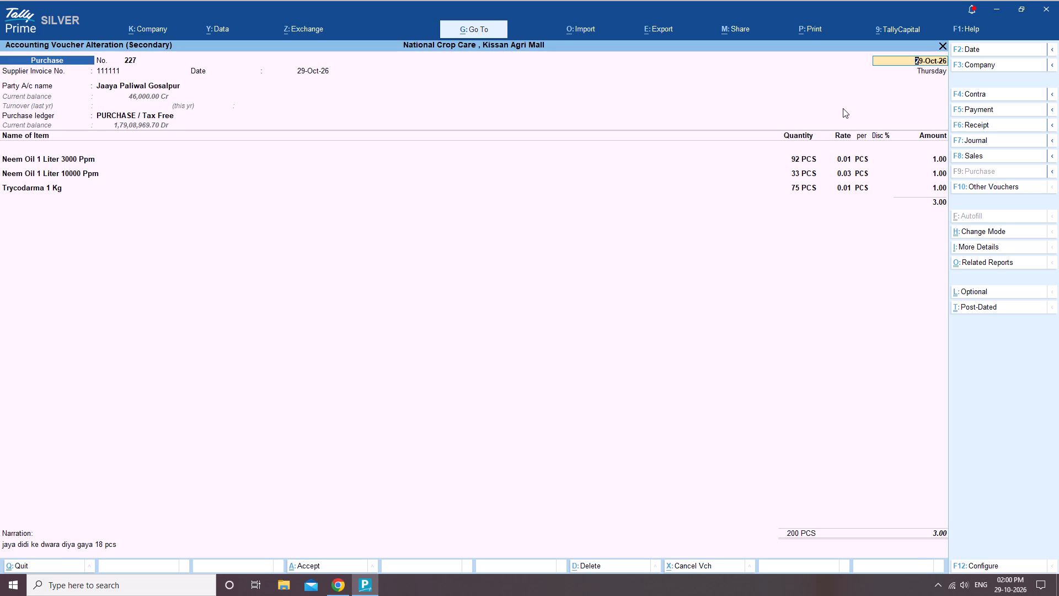
Print one more A5 copy of the edited purchase voucher 227.
left_click(825, 29)
left_click(860, 64)
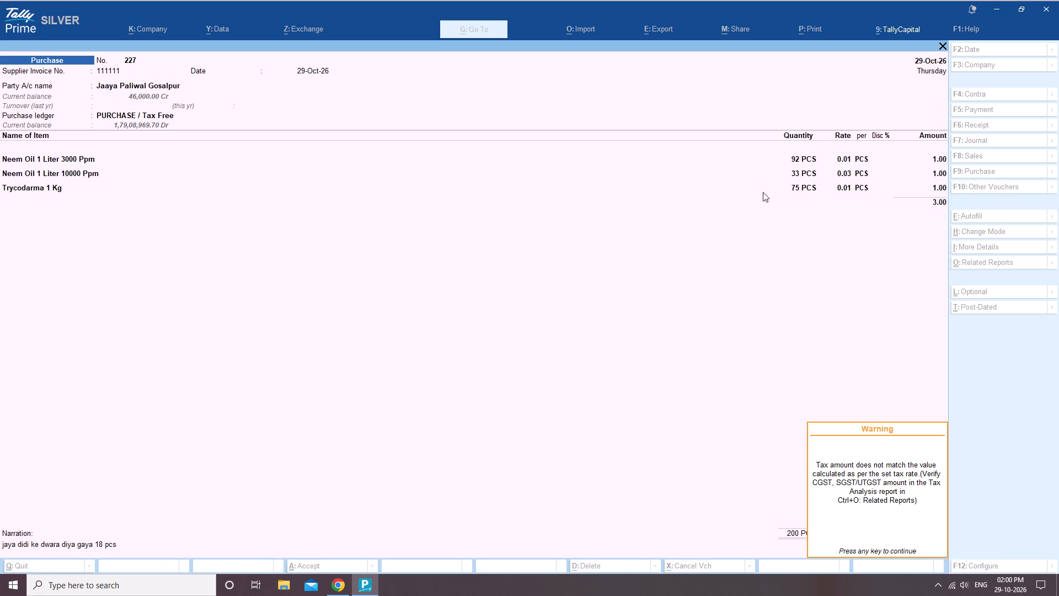
key("Return")
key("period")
left_click(534, 345)
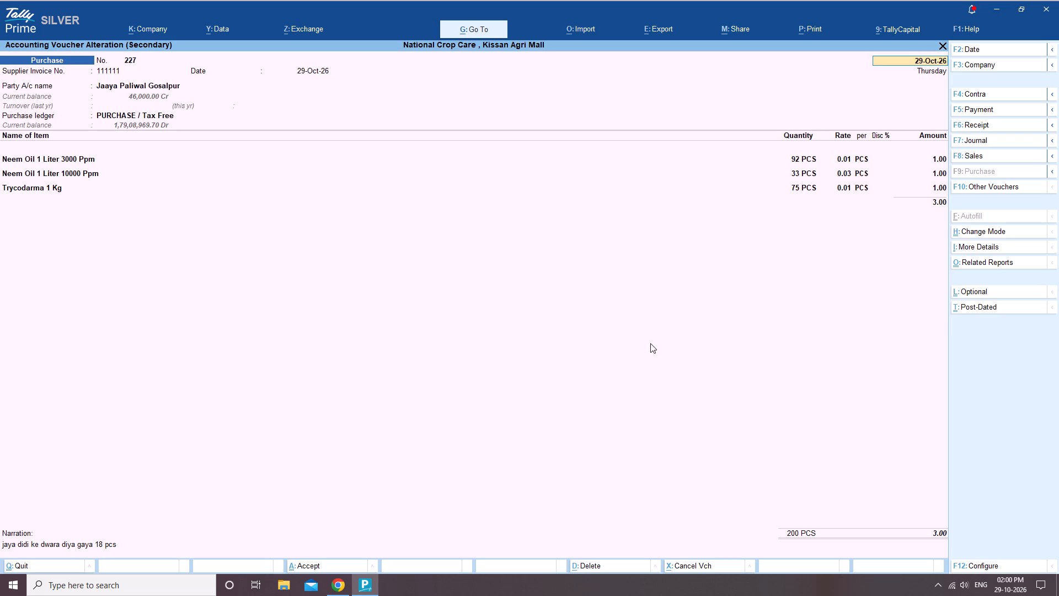
Quit voucher 227 without accepting its changes and leave the Day Book.
key("Escape")
key("Escape")
key("Escape")
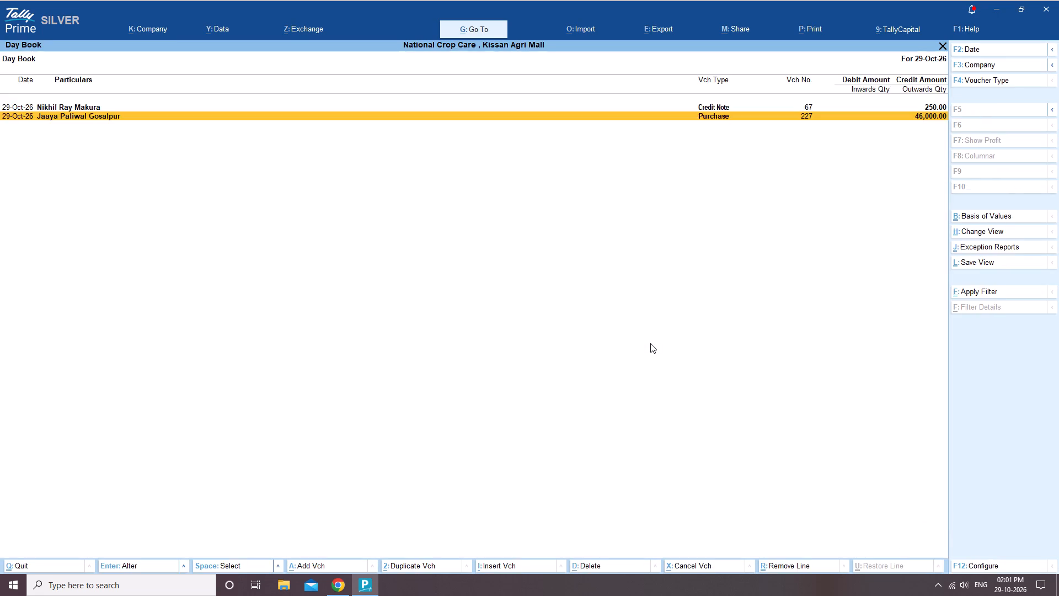
key("Escape")
Start a new purchase voucher with supplier invoice number 111000, and pick the Majholi (Sihora) ledger matching "rup" as party account.
key("Up")
key("Return")
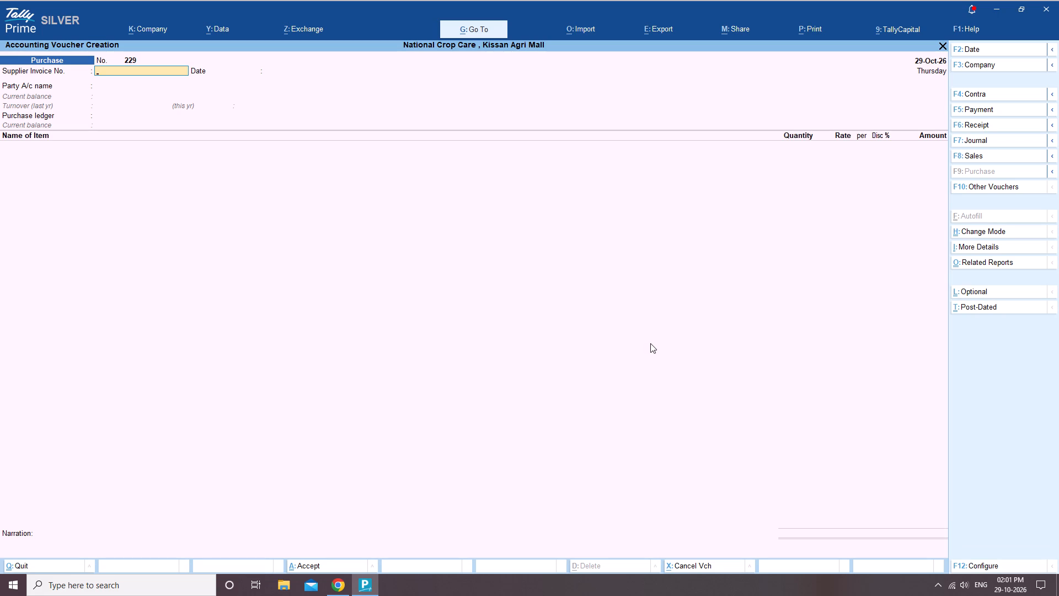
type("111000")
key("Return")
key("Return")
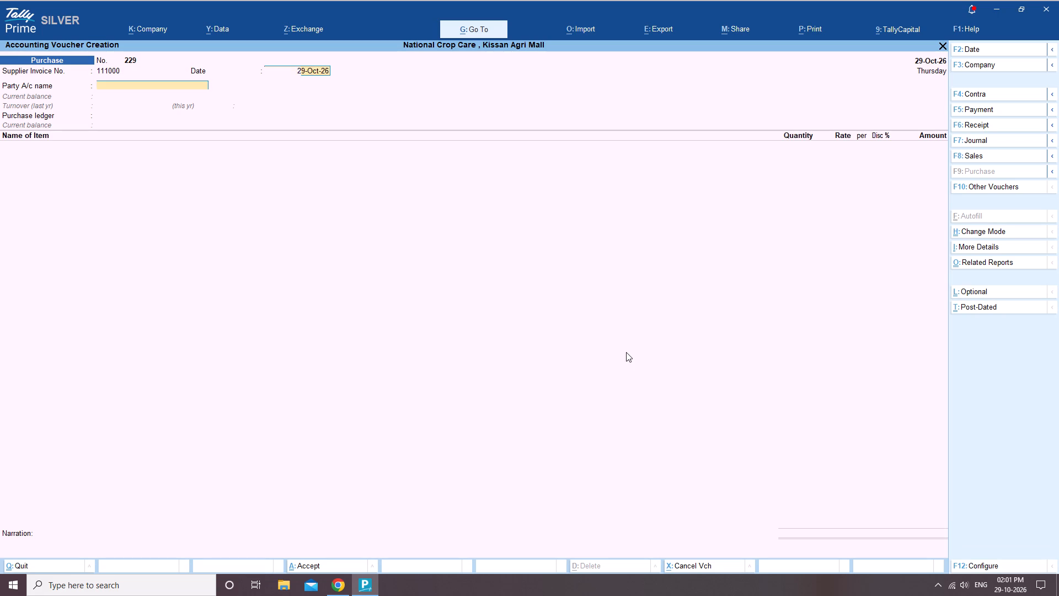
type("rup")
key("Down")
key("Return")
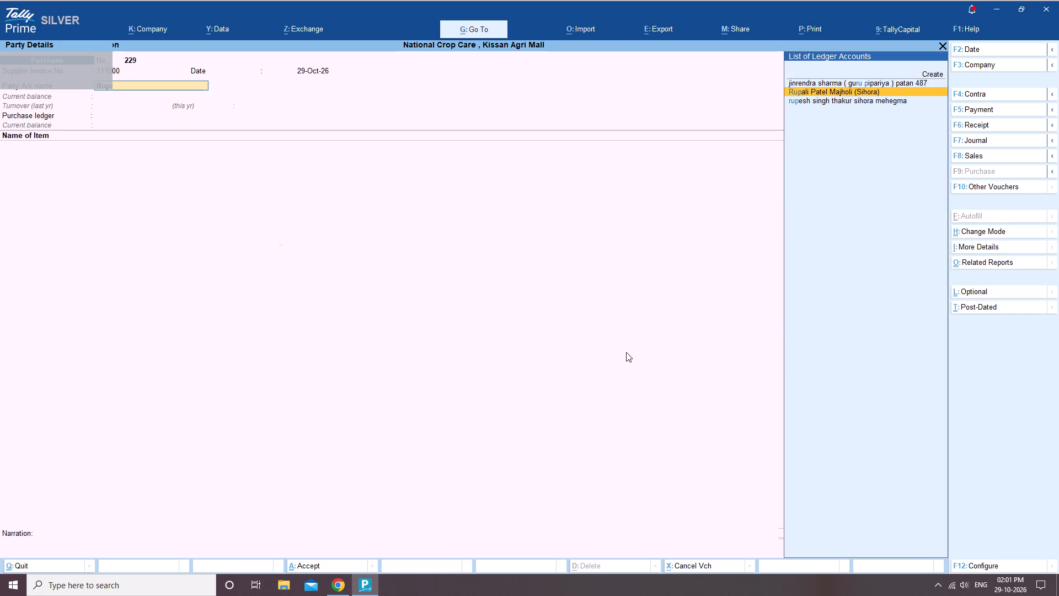
Set Country to as India in the import details, keep the remaining receipt and party details as they are, and accept them.
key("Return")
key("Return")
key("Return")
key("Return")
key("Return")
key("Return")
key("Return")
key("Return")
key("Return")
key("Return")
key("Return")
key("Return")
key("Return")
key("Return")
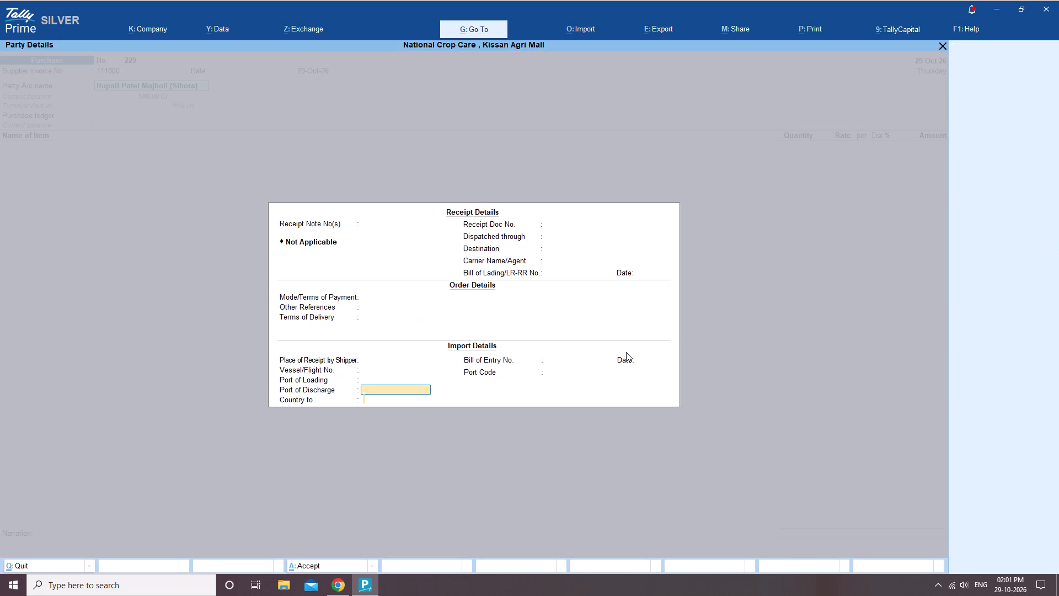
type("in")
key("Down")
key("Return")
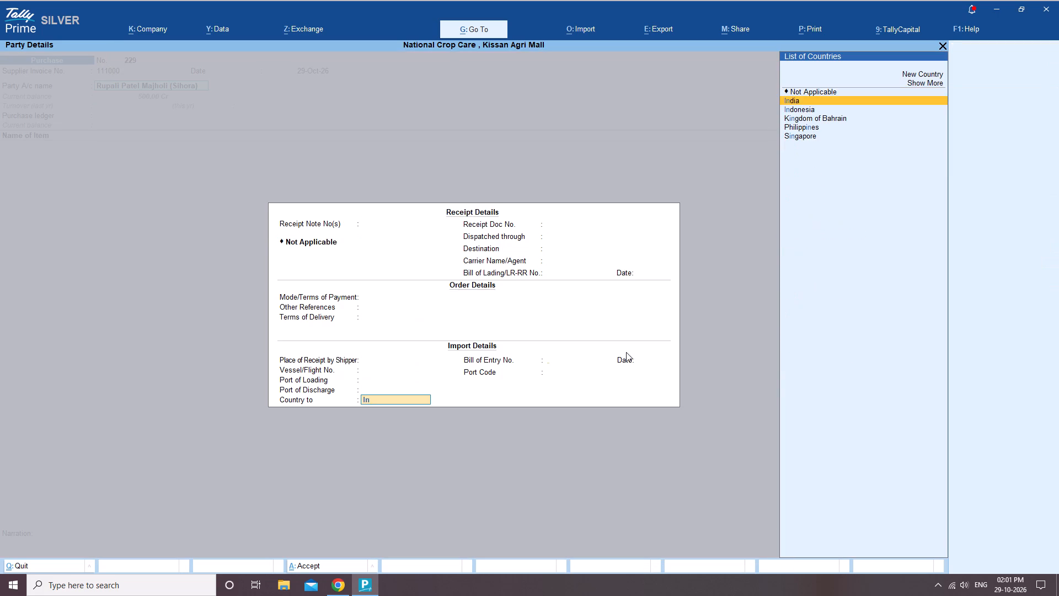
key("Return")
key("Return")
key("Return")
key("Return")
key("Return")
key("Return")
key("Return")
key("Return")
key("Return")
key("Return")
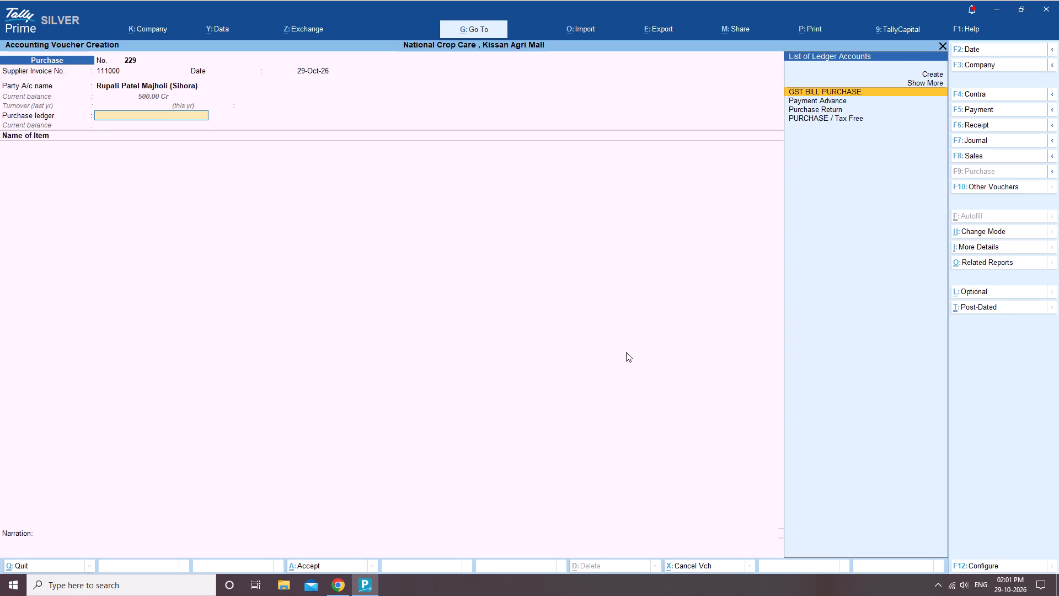
Return to the party account, open its ledger for alteration, and advance to the default credit period.
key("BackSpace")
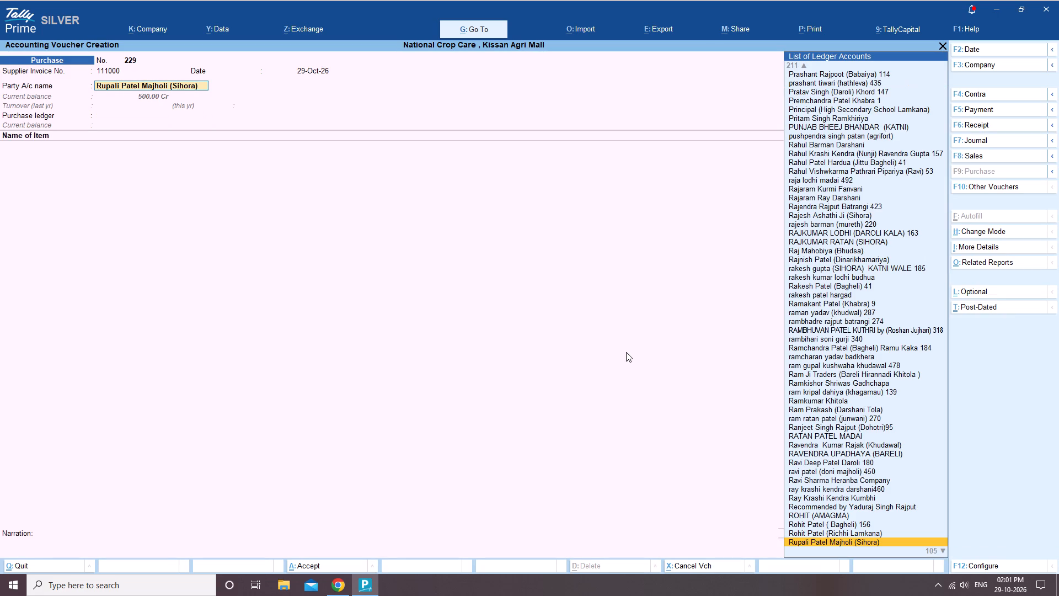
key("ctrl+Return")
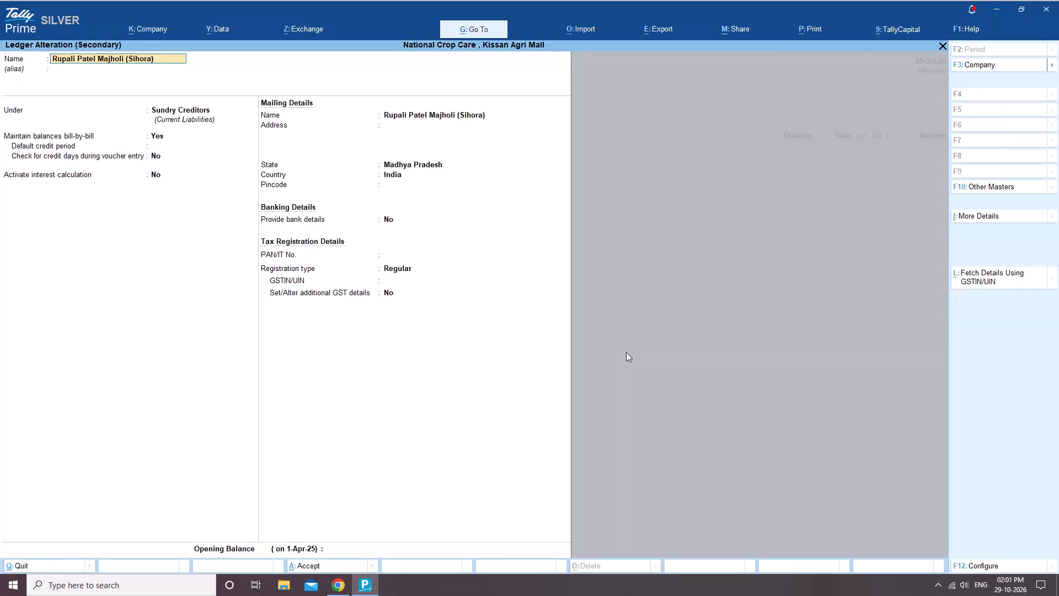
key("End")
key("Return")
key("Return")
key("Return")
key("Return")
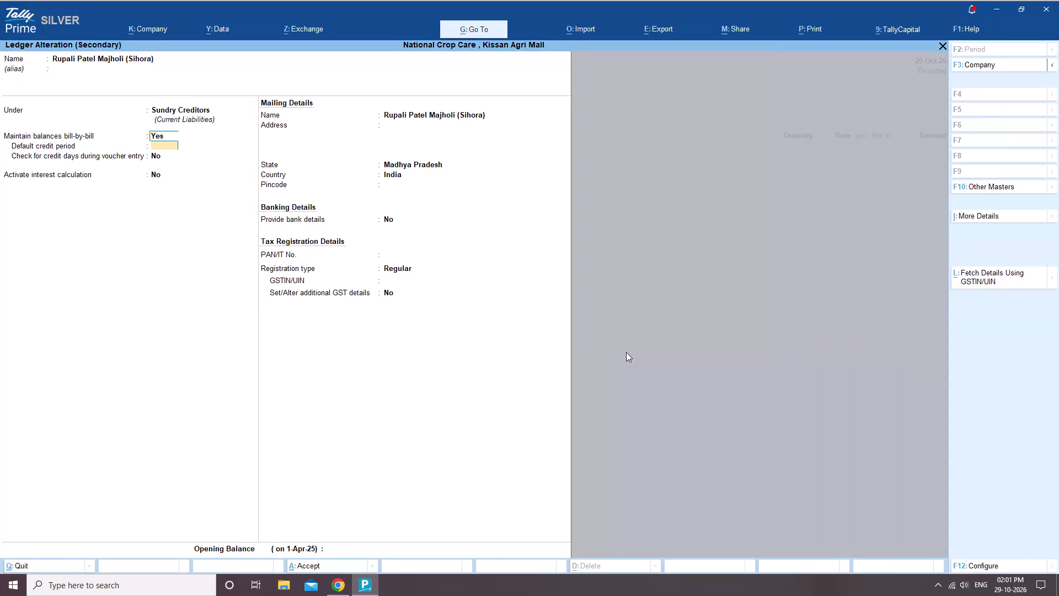
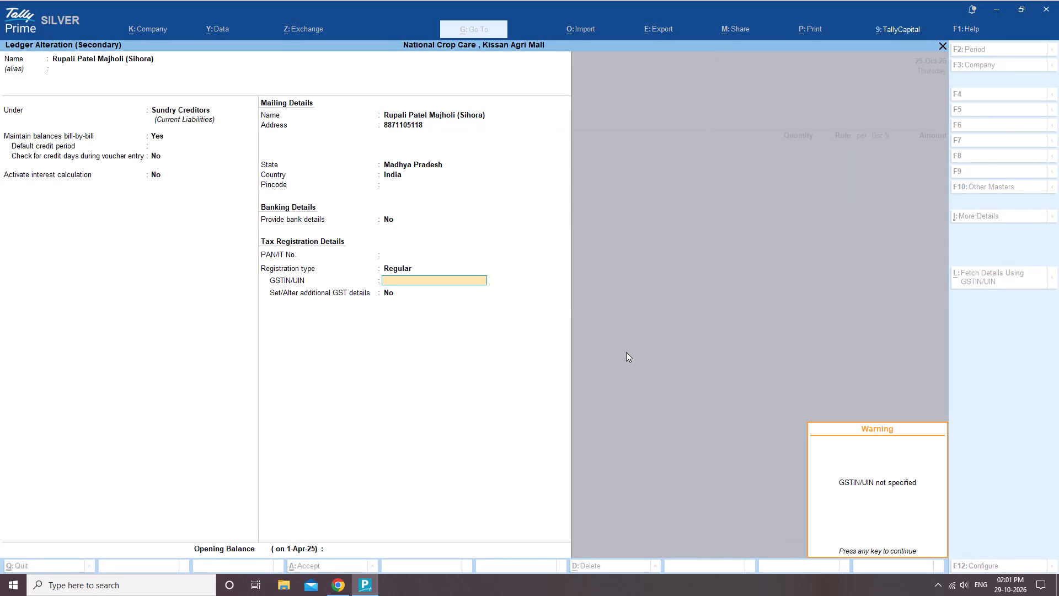
Finish altering the party ledger, leaving the GSTIN/UIN and opening balance blank, and save it.
key("Return")
key("Return")
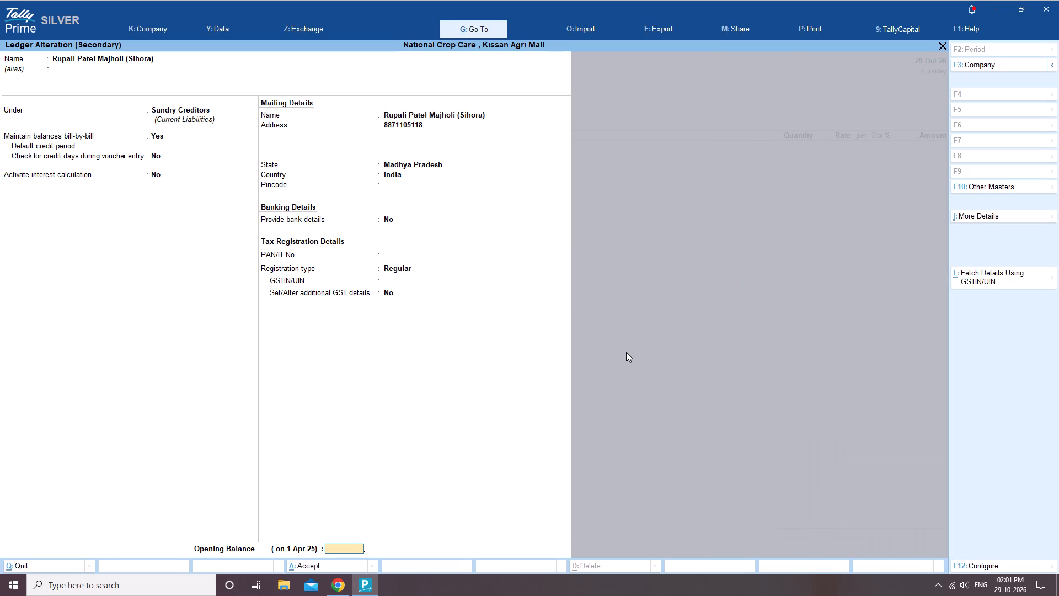
key("Return")
key("Return")
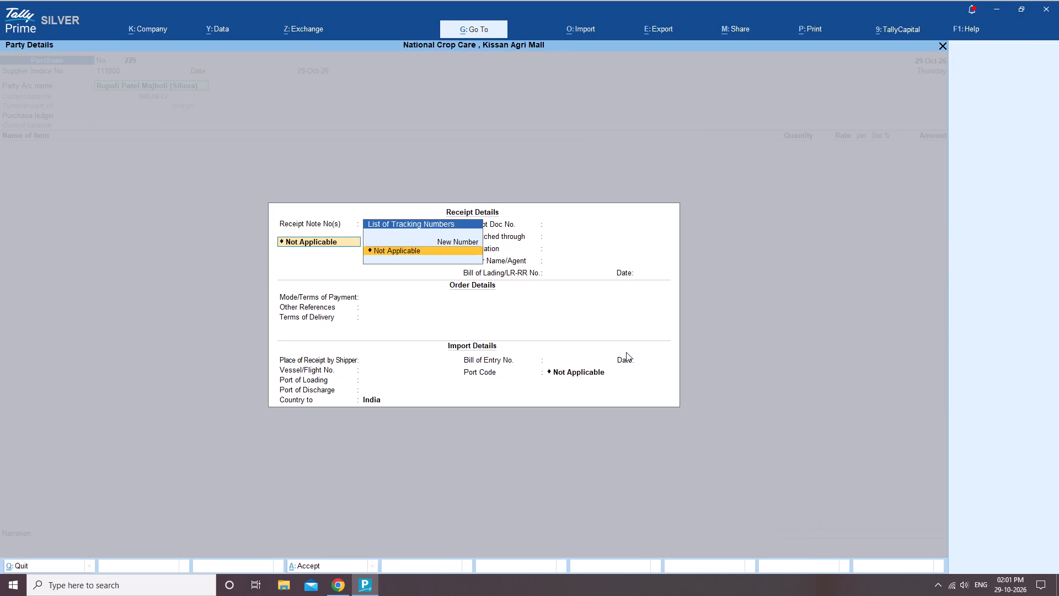
Accept the voucher's receipt, order, import and party details as they are, with tracking Not Applicable and Country to as India.
key("Return")
key("Return")
key("Return")
key("Return")
key("Return")
key("Return")
key("Return")
key("Return")
key("Return")
key("Return")
key("Return")
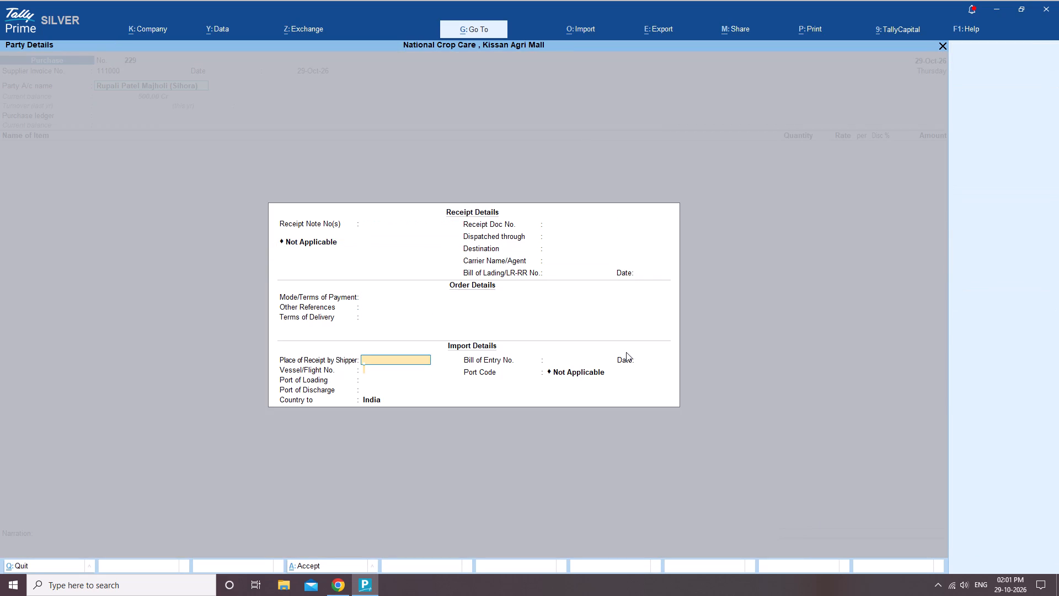
key("Return")
key("Return")
key("Return")
key("Return")
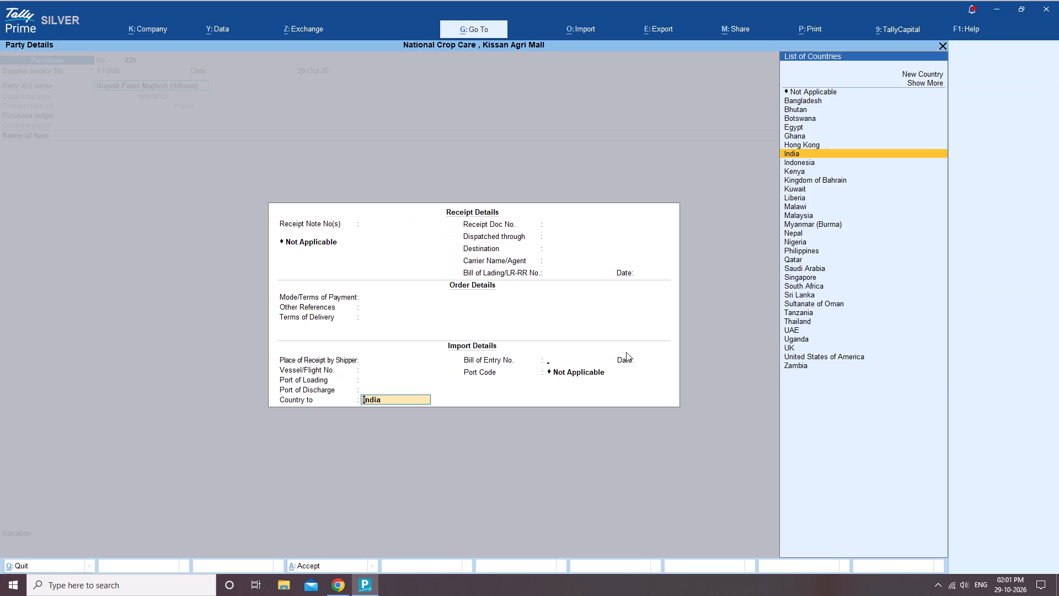
key("Return")
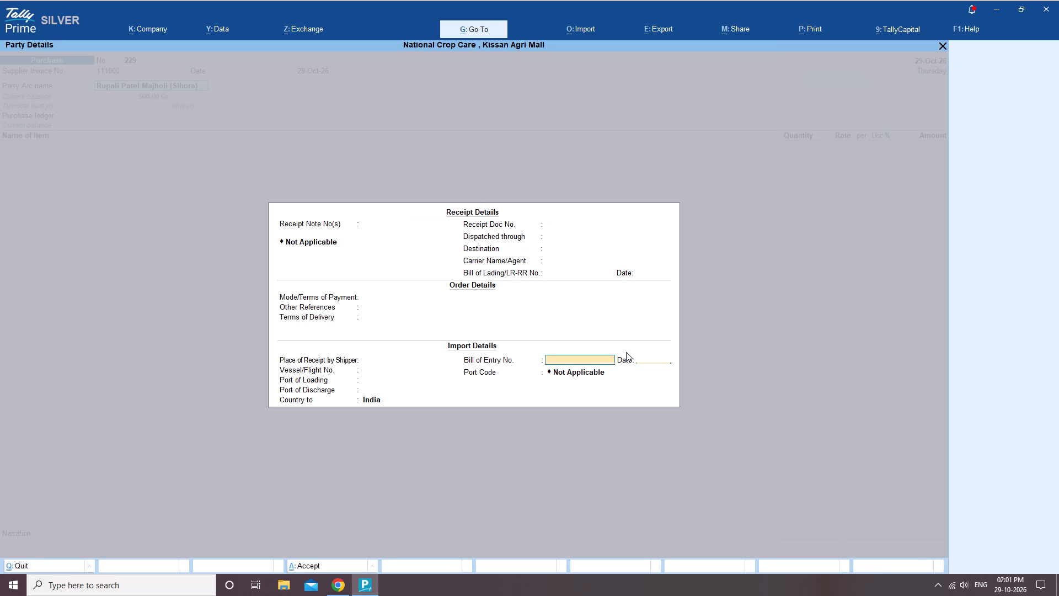
key("Return")
key("Return")
key("Return")
key("Return")
key("Return")
key("Return")
key("Return")
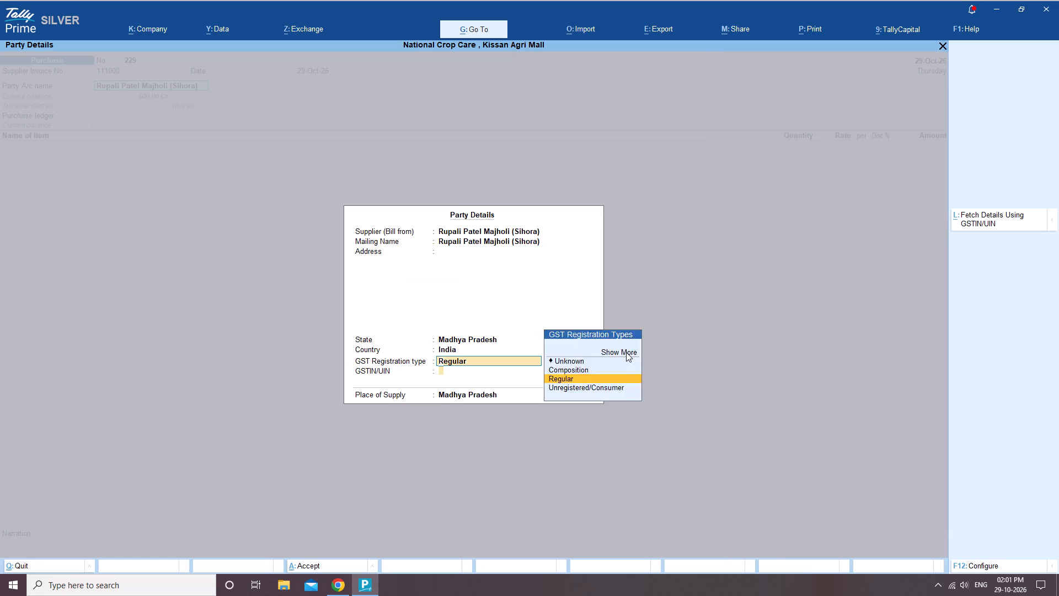
key("Return")
key("Return")
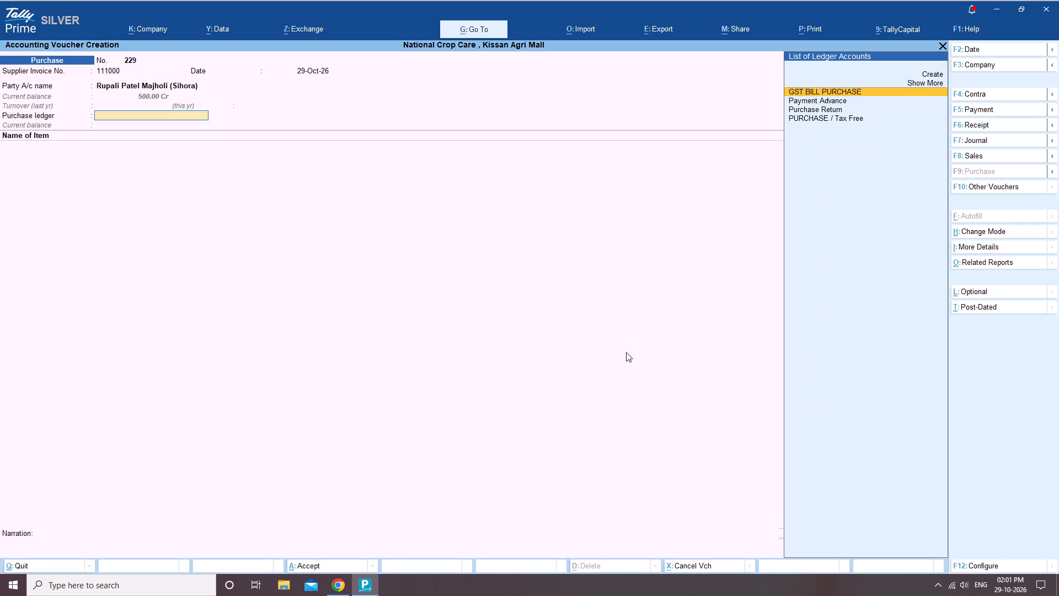
Set the purchase ledger to PURCHASE / Tax Free.
key("Return")
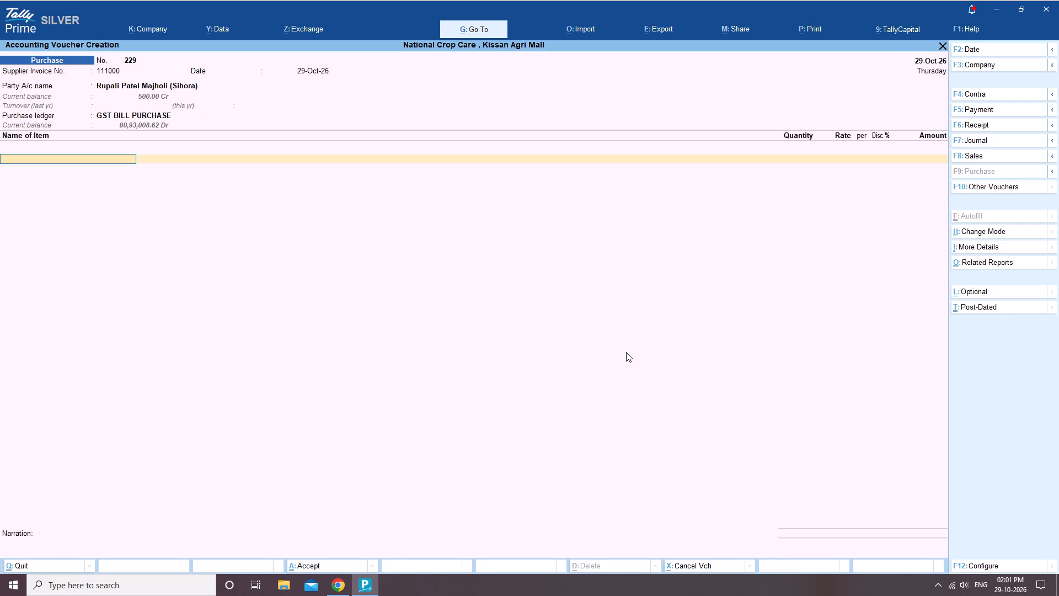
key("BackSpace")
key("Down")
key("Down")
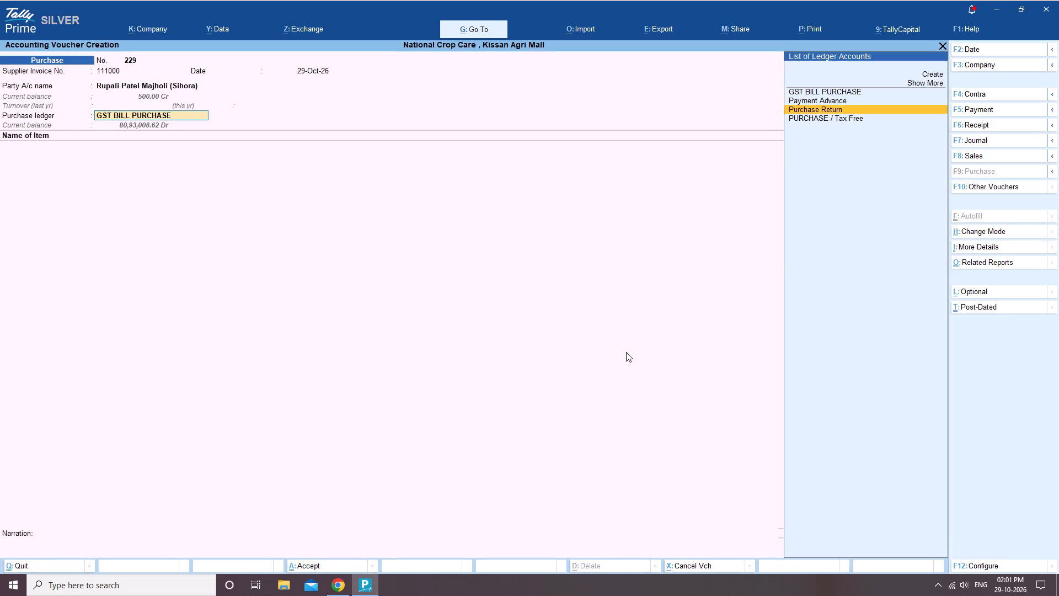
key("Down")
key("Return")
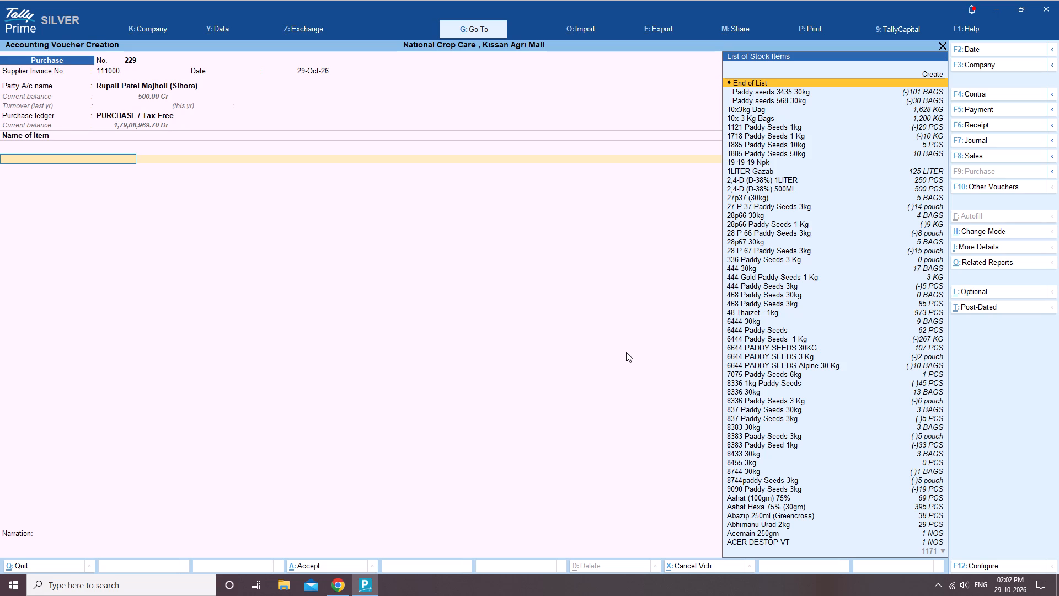
Add the item Neem Oil 1 Liter 10000 Ppm with 30 PCS at Main Location, tracking Not Applicable and amount 1.
type("nem")
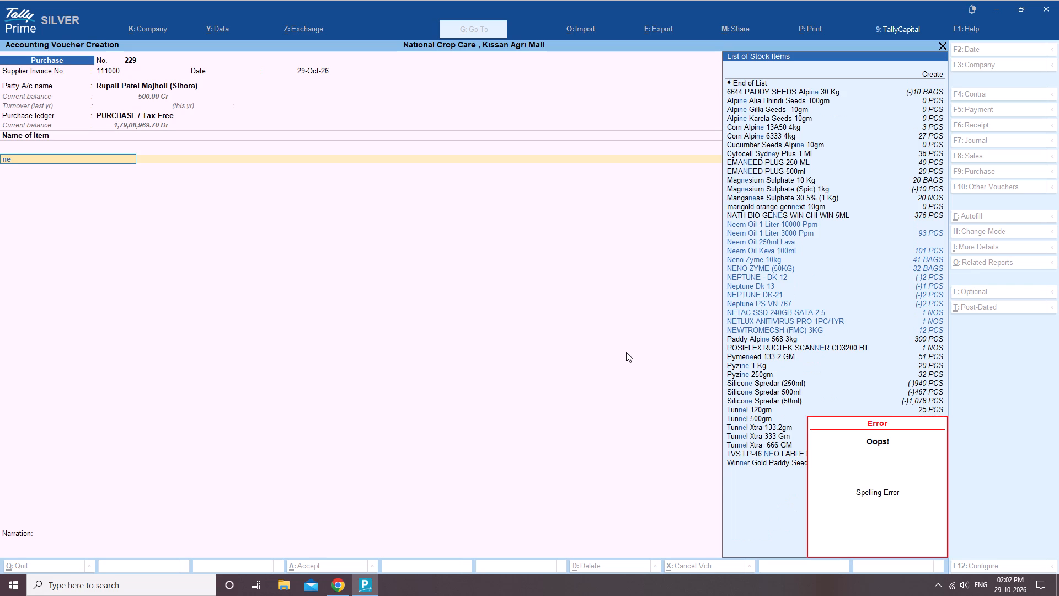
key("BackSpace")
type("em")
key("Down")
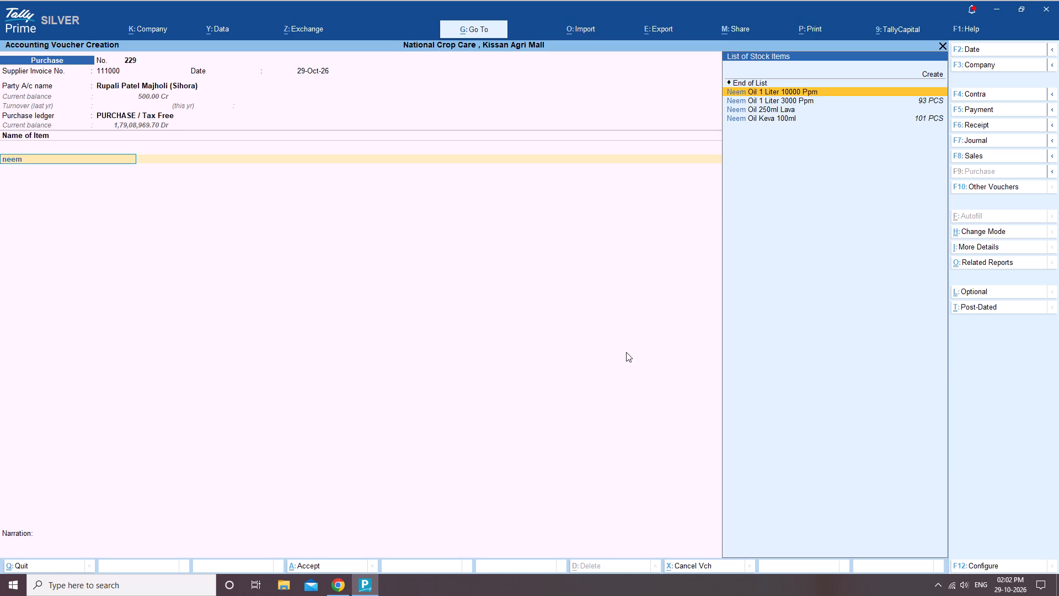
key("Return")
key("Return")
key("Return")
key("m")
key("Return")
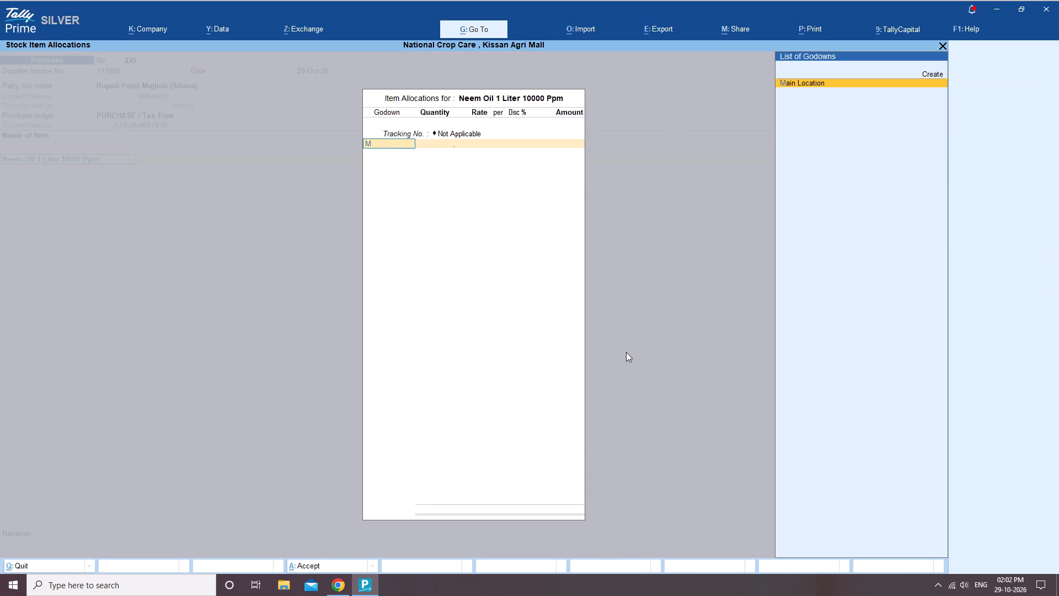
type("30")
key("Return")
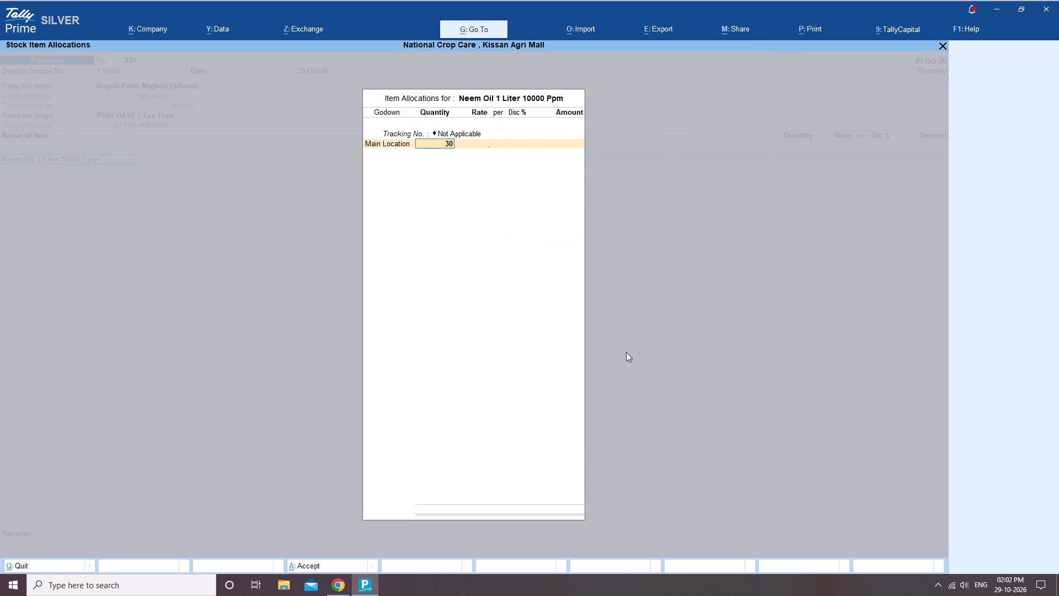
key("Return")
key("Return")
key("Return")
key("1")
key("Return")
key("Return")
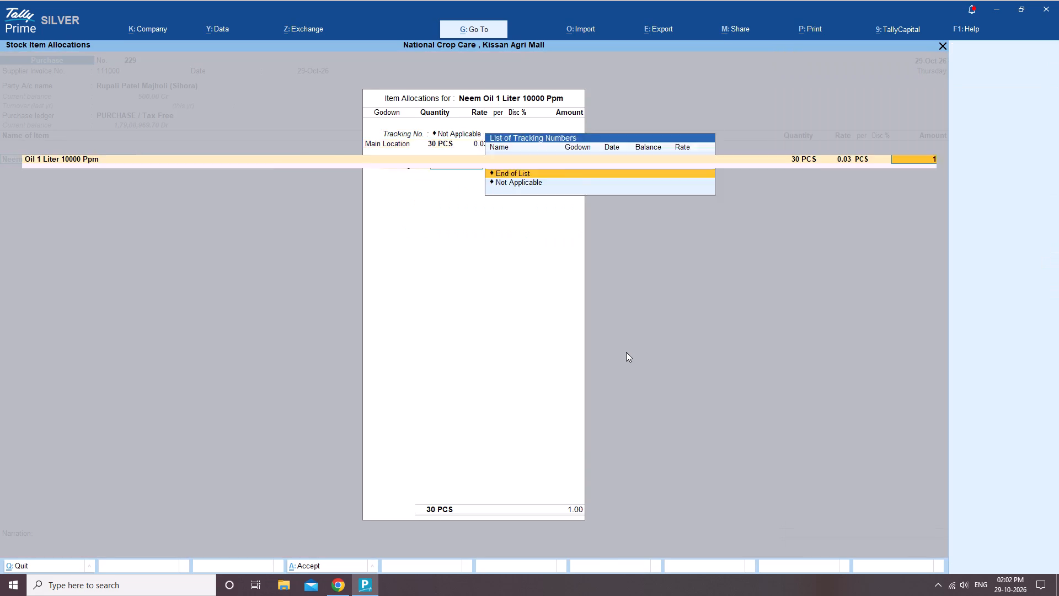
key("Return")
key("Return")
key("Return")
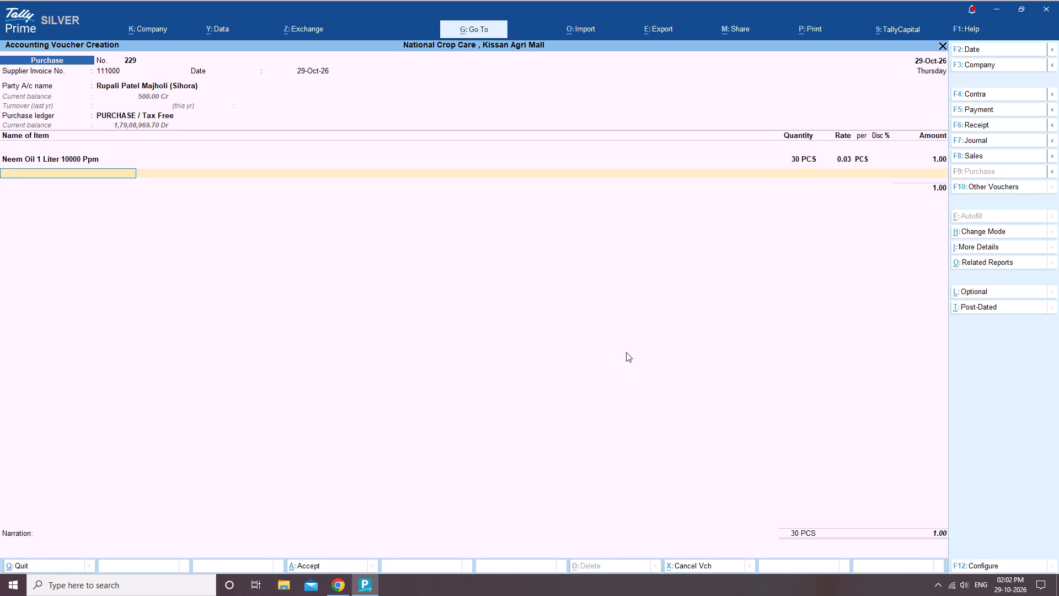
Add the item Neem Oil 1 Liter 3000 Ppm with 54 PCS at Main Location, tracking Not Applicable and amount 1.
type("neem")
key("Down")
key("Down")
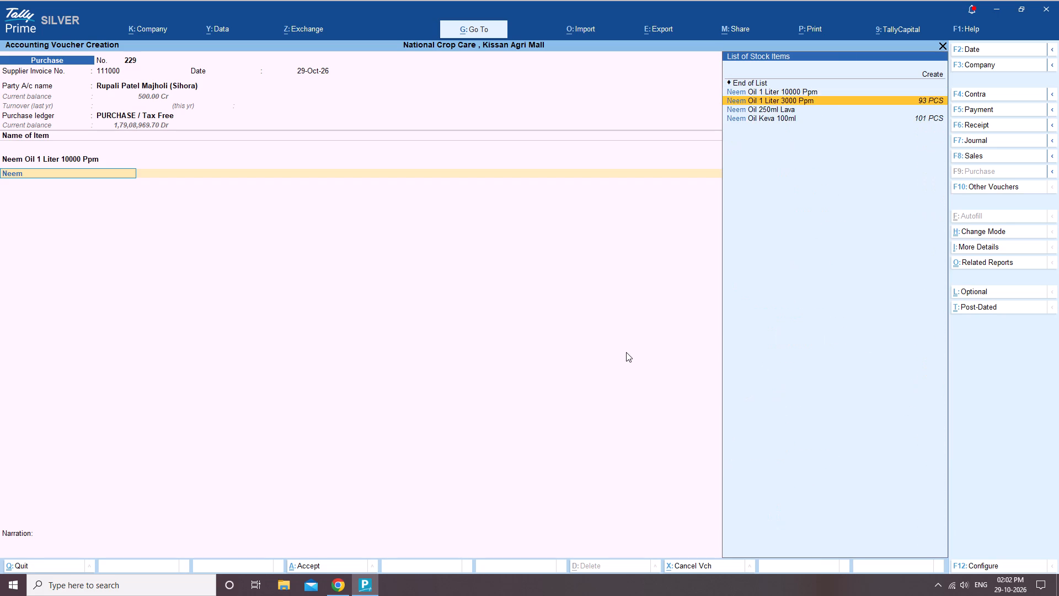
key("Return")
key("Return")
key("Return")
key("m")
key("Return")
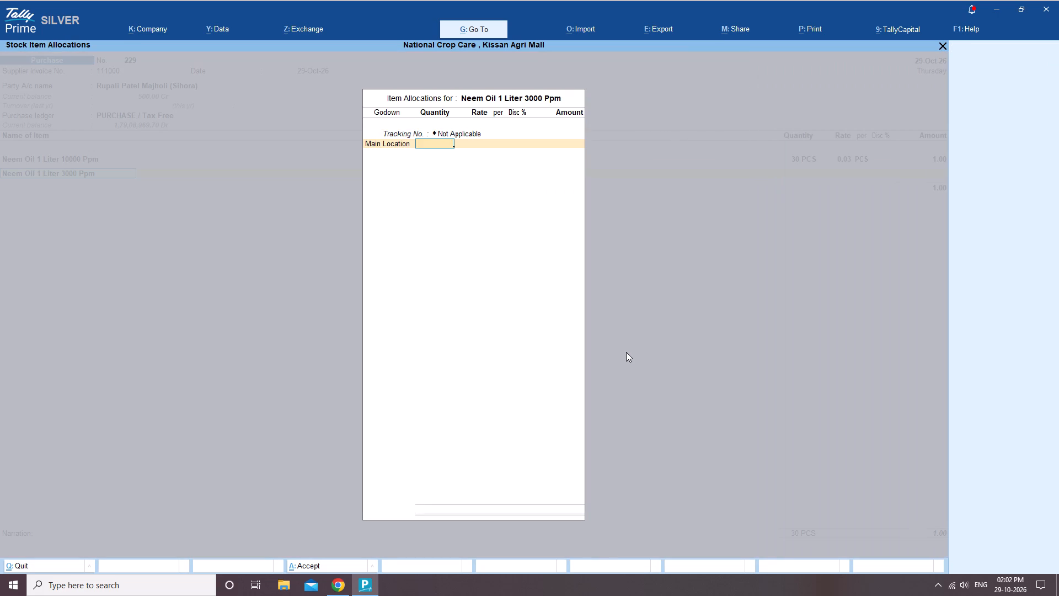
type("54")
key("Return")
key("Return")
key("Return")
key("Return")
key("1")
key("Return")
key("Return")
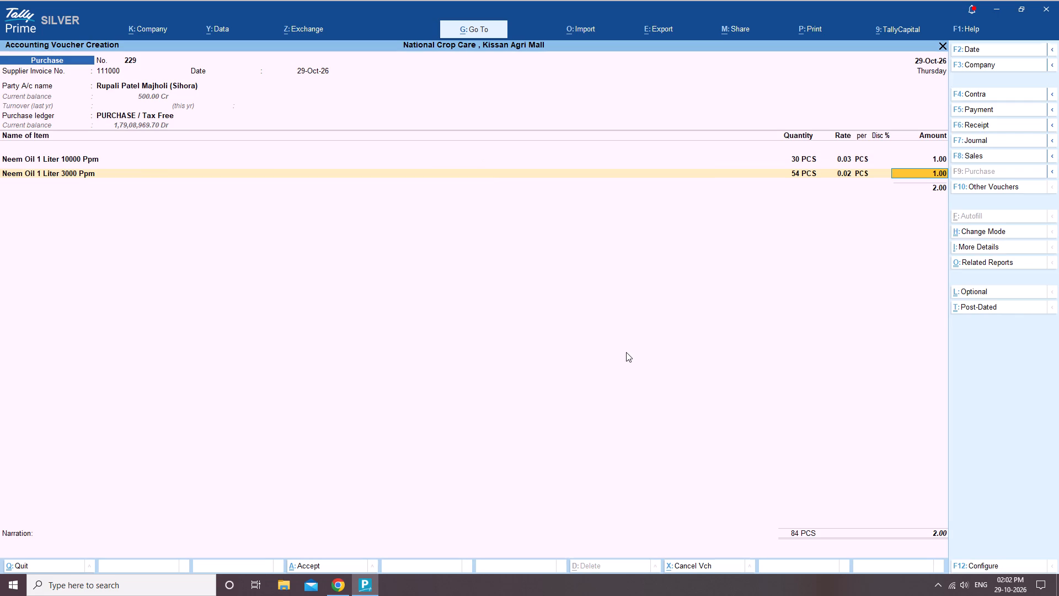
key("Return")
key("Return")
key("Return")
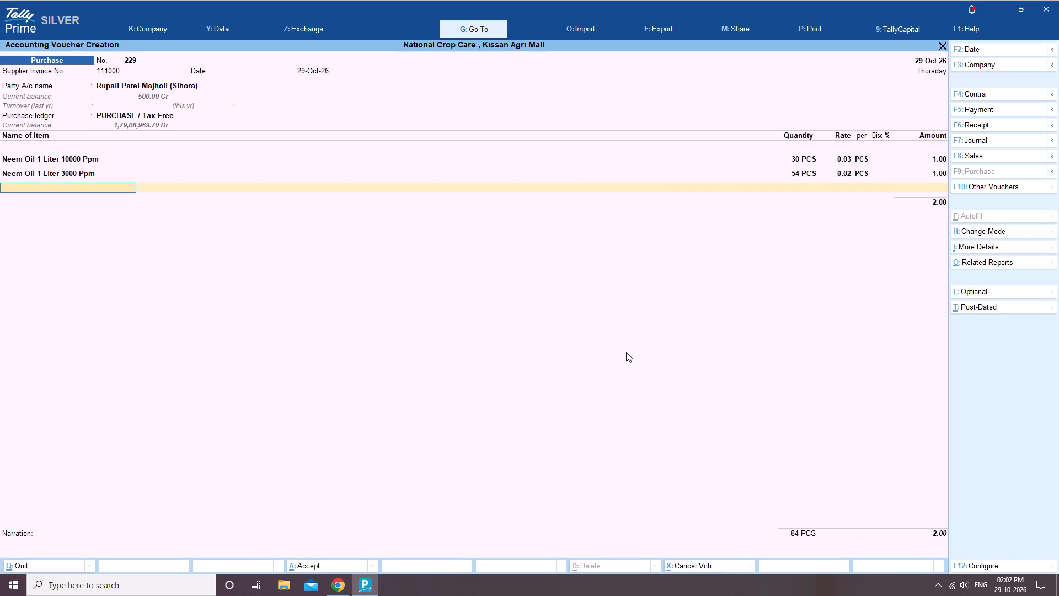
Add the item Trycodarma 1 Kg with 50 PCS at Main Location, tracking Not Applicable and amount 1.
type("tryco")
key("Return")
key("Return")
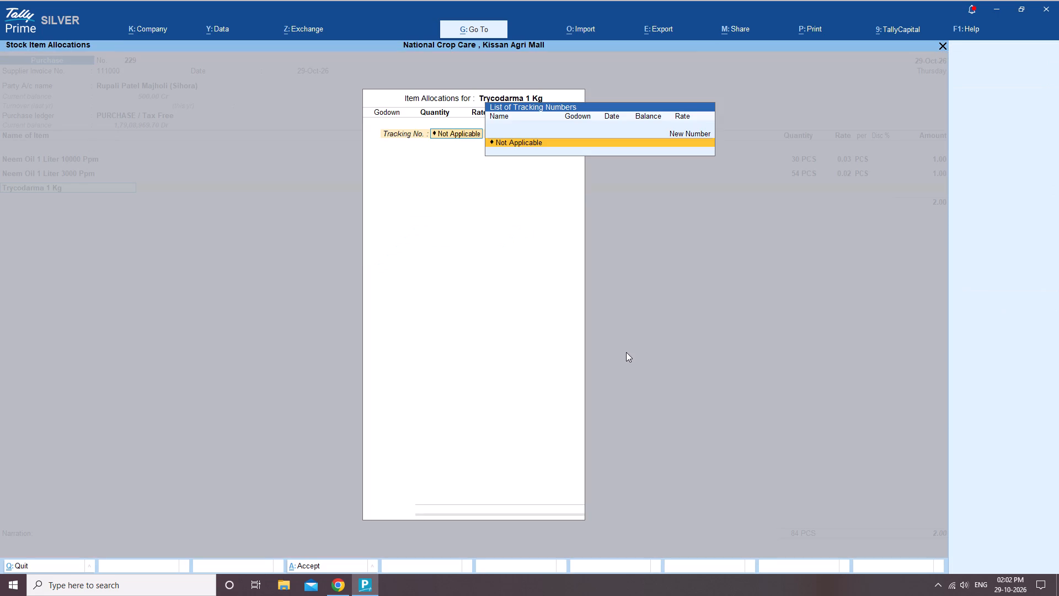
key("Return")
key("m")
key("Return")
type("50")
key("Return")
key("Return")
key("Return")
key("Return")
key("1")
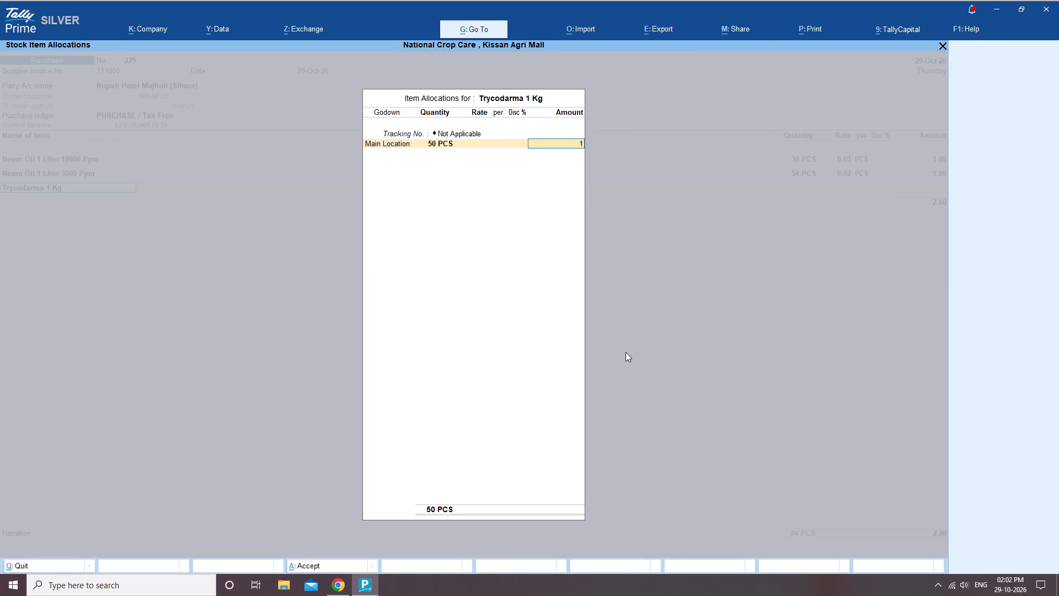
key("Return")
key("Return")
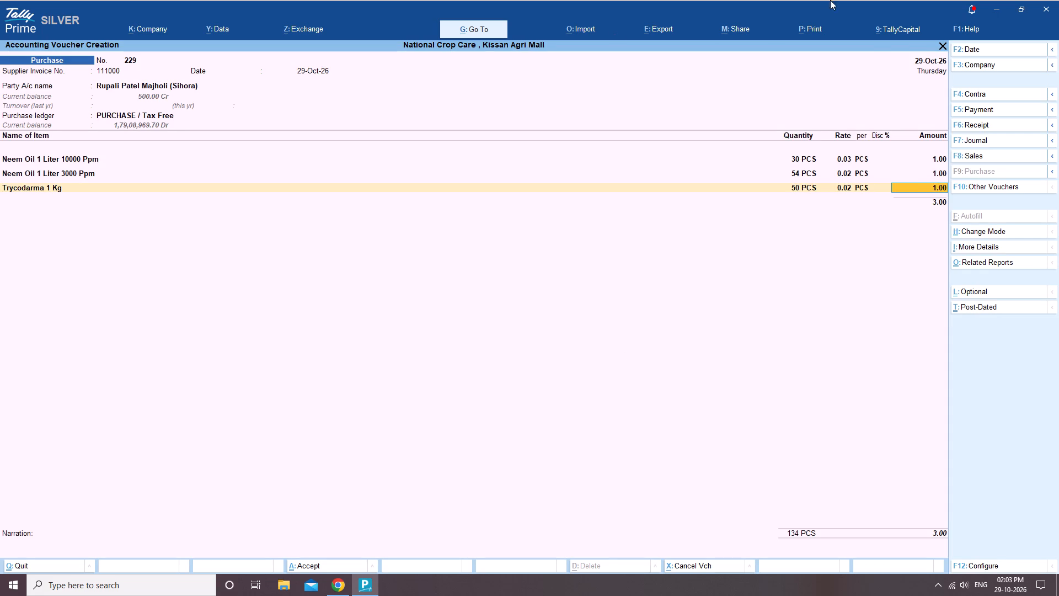
Print one copy of the current purchase voucher on A5 paper.
left_click(810, 26)
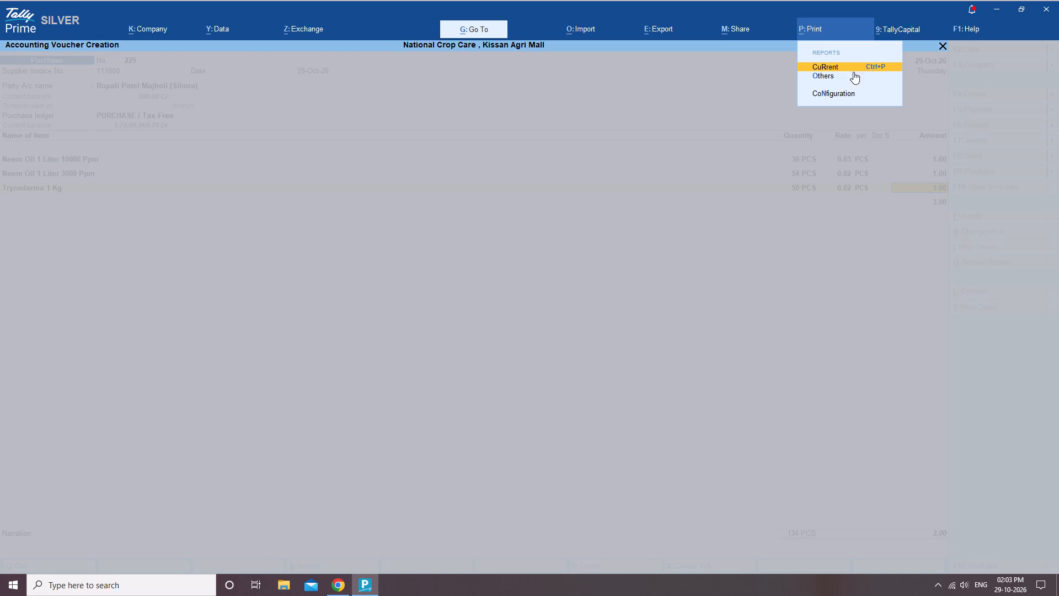
left_click(865, 67)
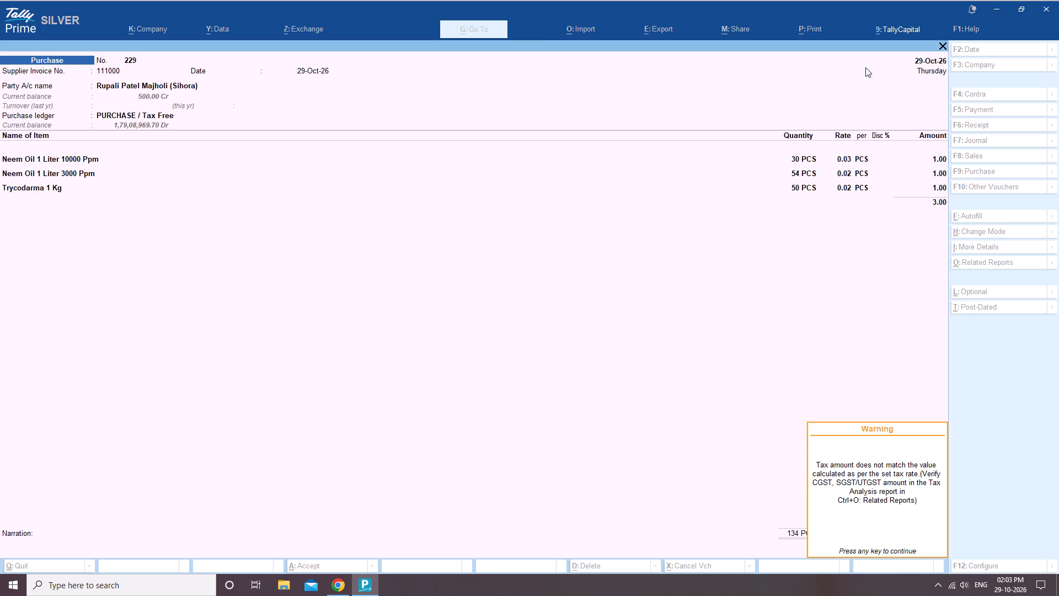
key("Return")
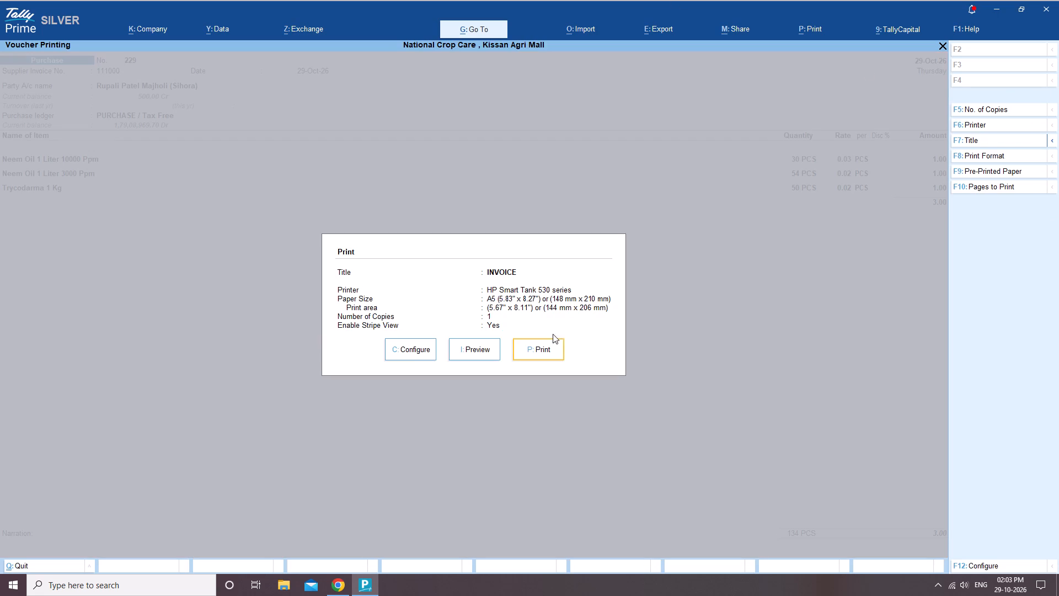
left_click(541, 348)
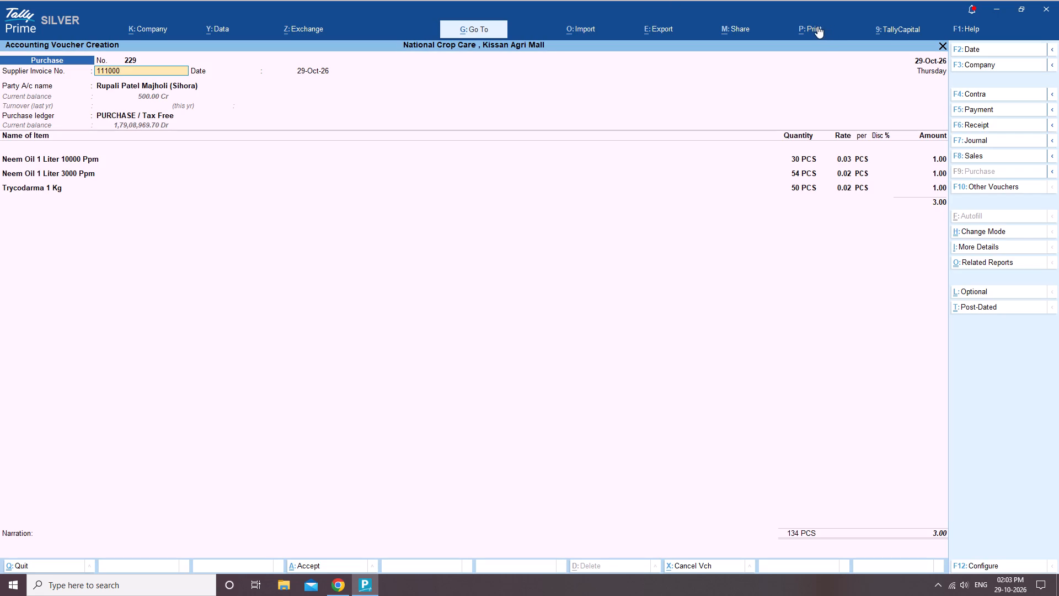
Print the same purchase voucher once more with the same settings.
left_click(817, 26)
left_click(840, 67)
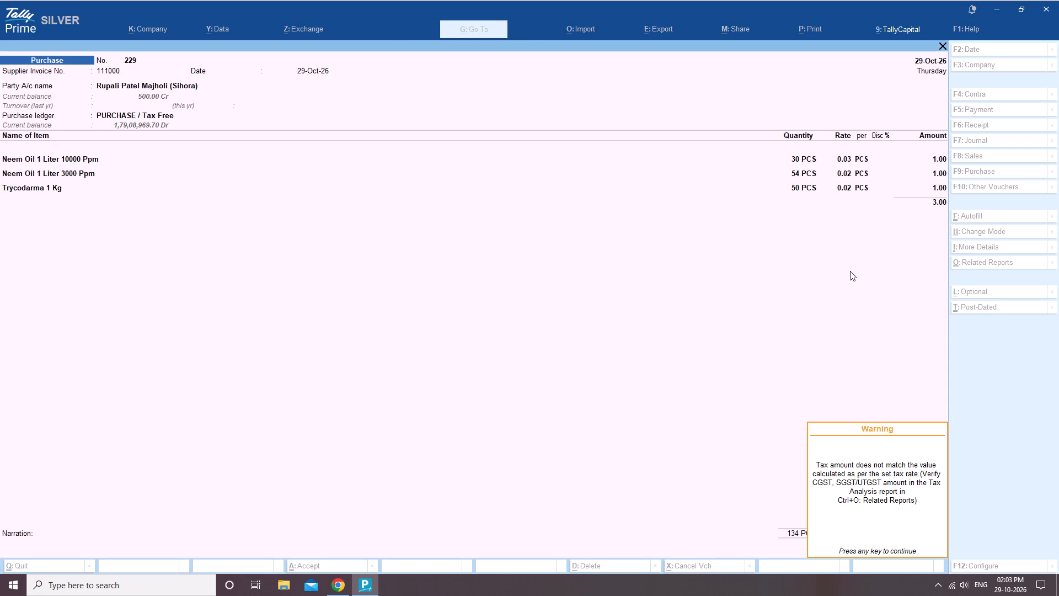
key("Return")
left_click(534, 345)
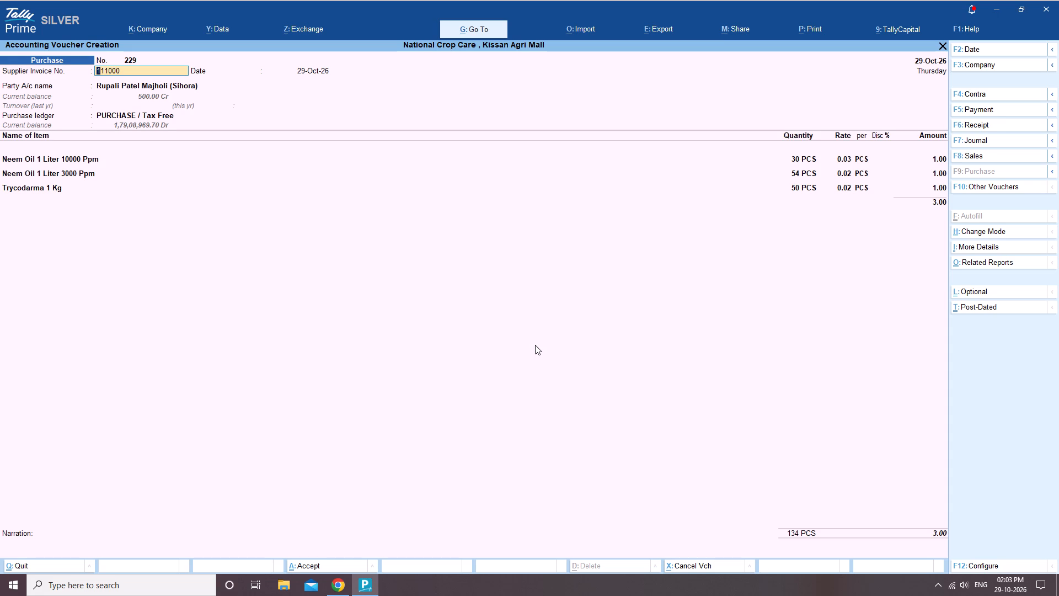
Accept the completed purchase voucher and leave voucher entry for the Gateway of Tally.
key("ctrl+a")
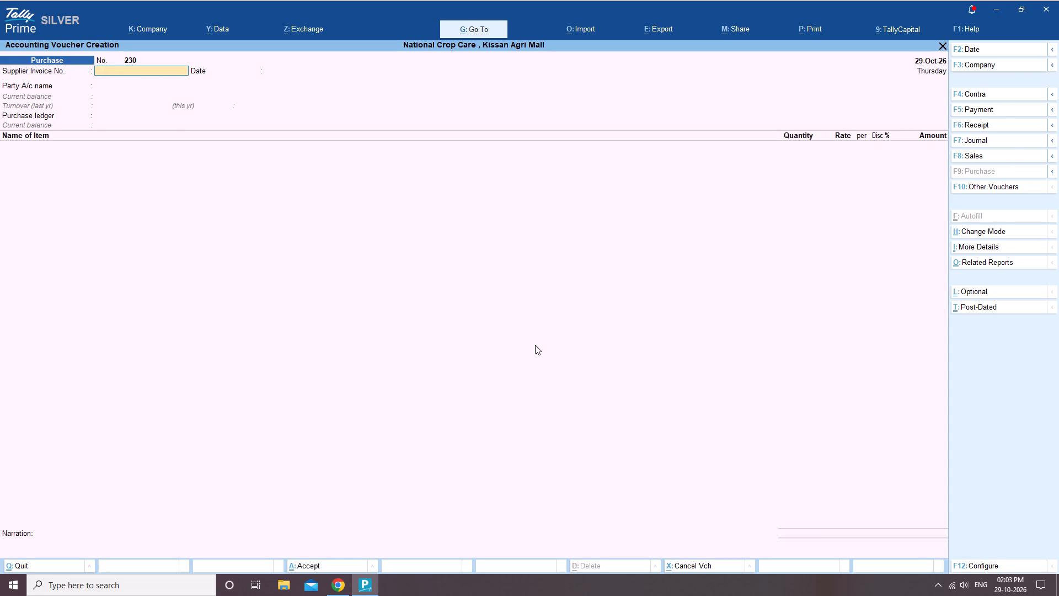
key("Escape")
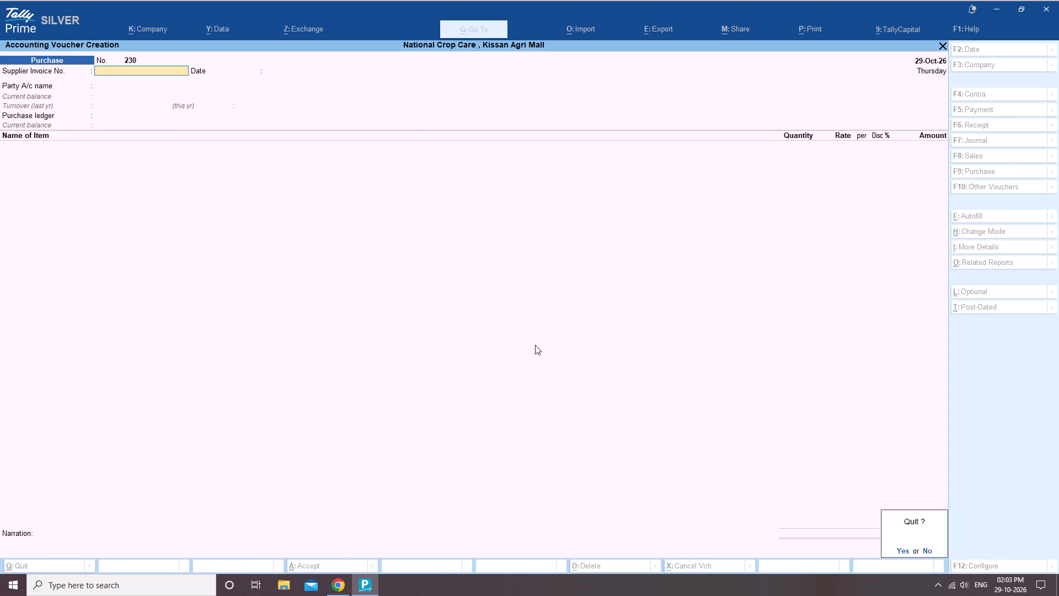
key("Escape")
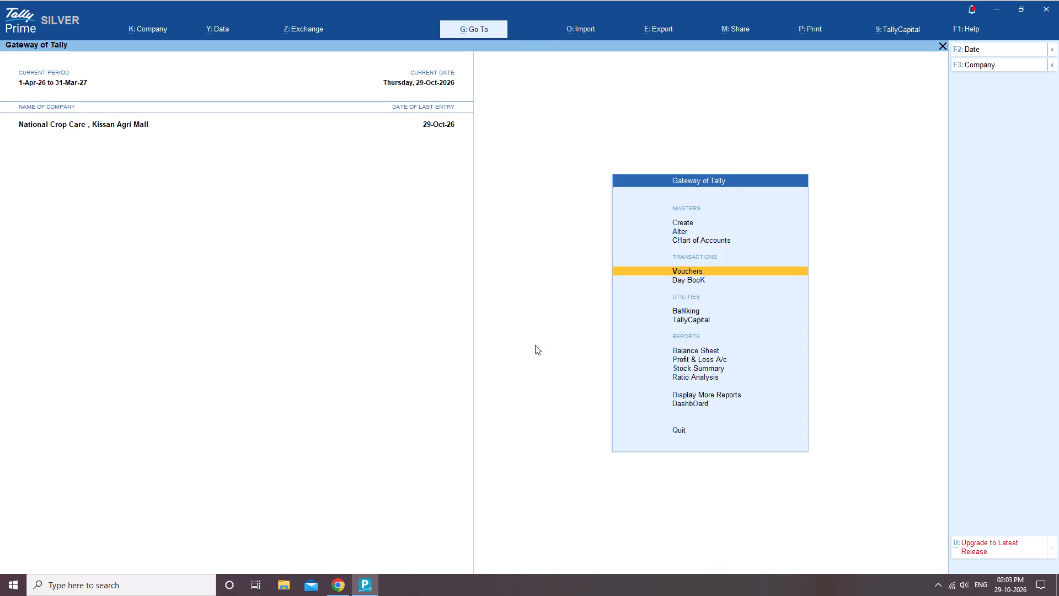
Open the Day Book.
key("Down")
key("Return")
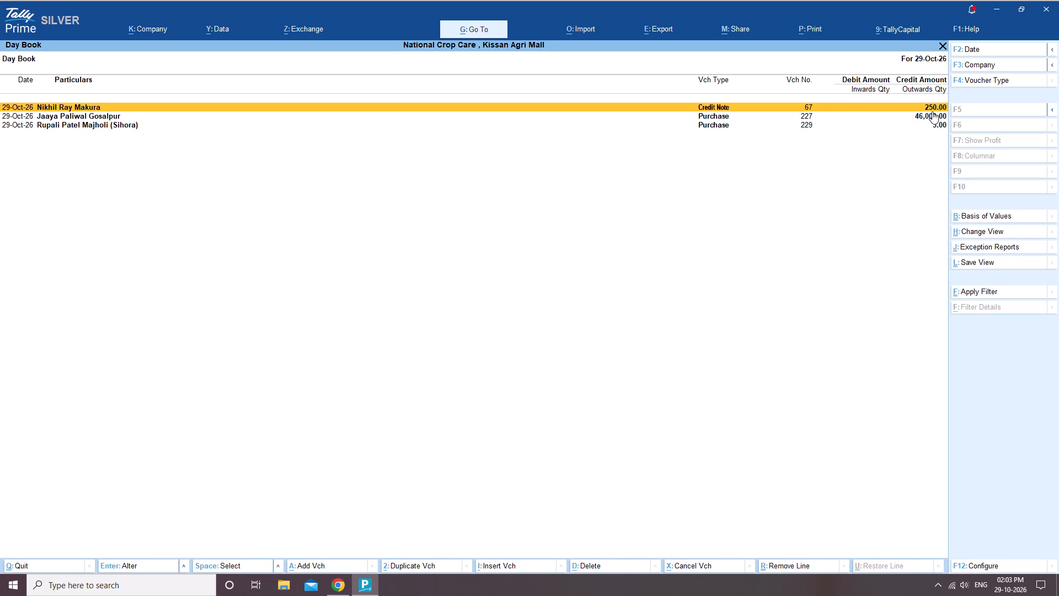
Open purchase voucher 227 from the Day Book to review its items, and return to the Day Book.
left_click(929, 115)
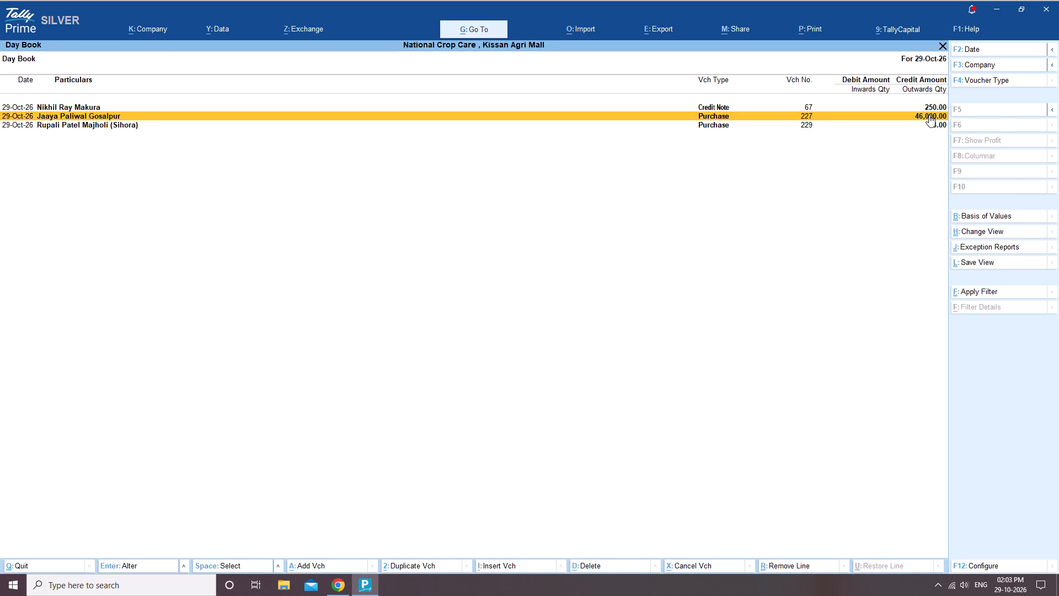
key("Return")
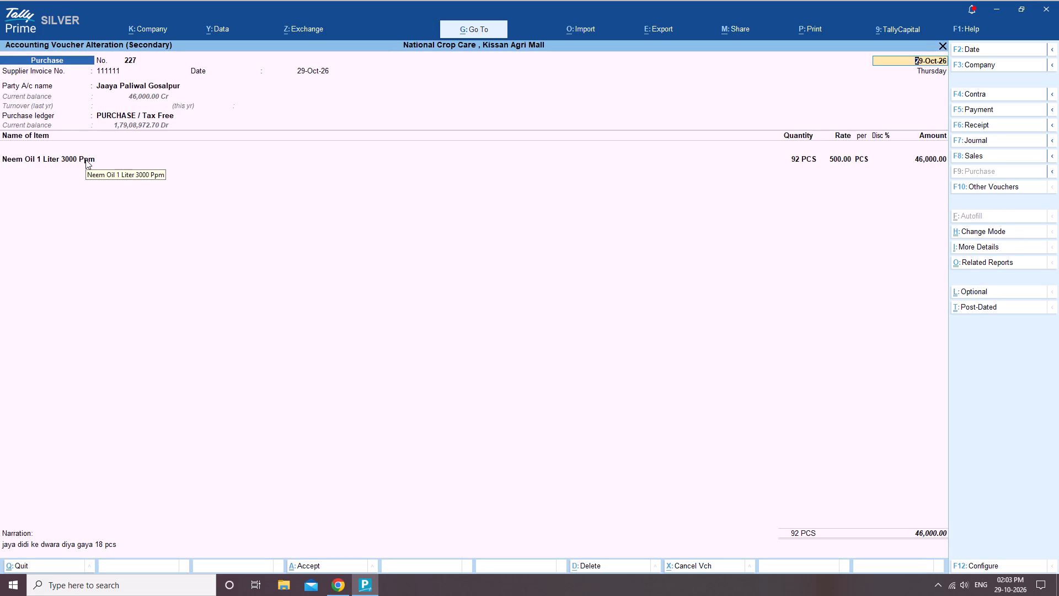
key("Escape")
key("Escape")
key("Escape")
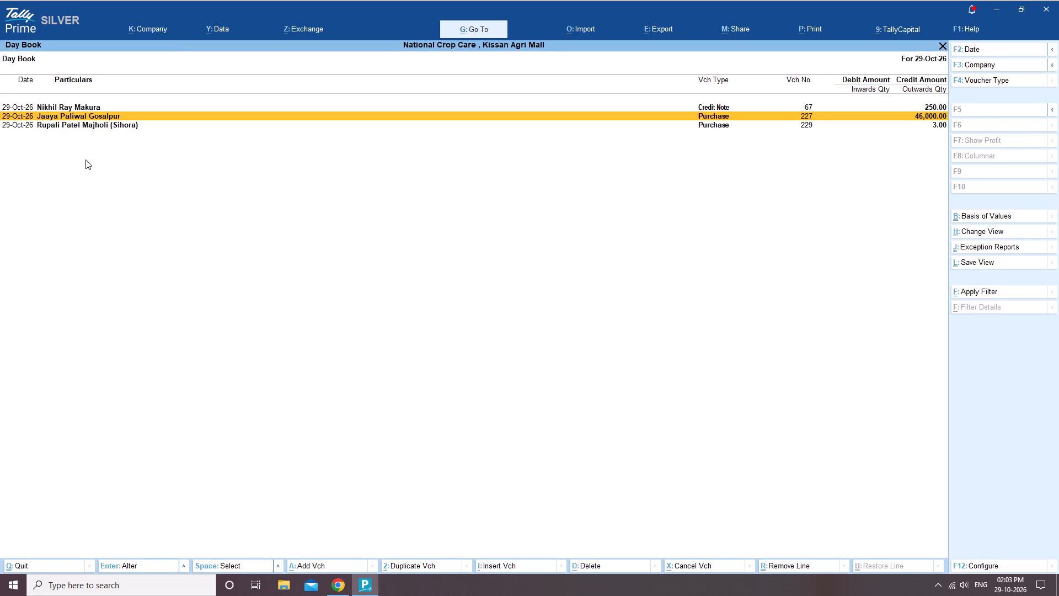
Reopen purchase voucher 227 and set the Neem Oil 1 Liter 3000 Ppm amount to 1.00, keeping 92 PCS.
key("Return")
left_click(71, 155)
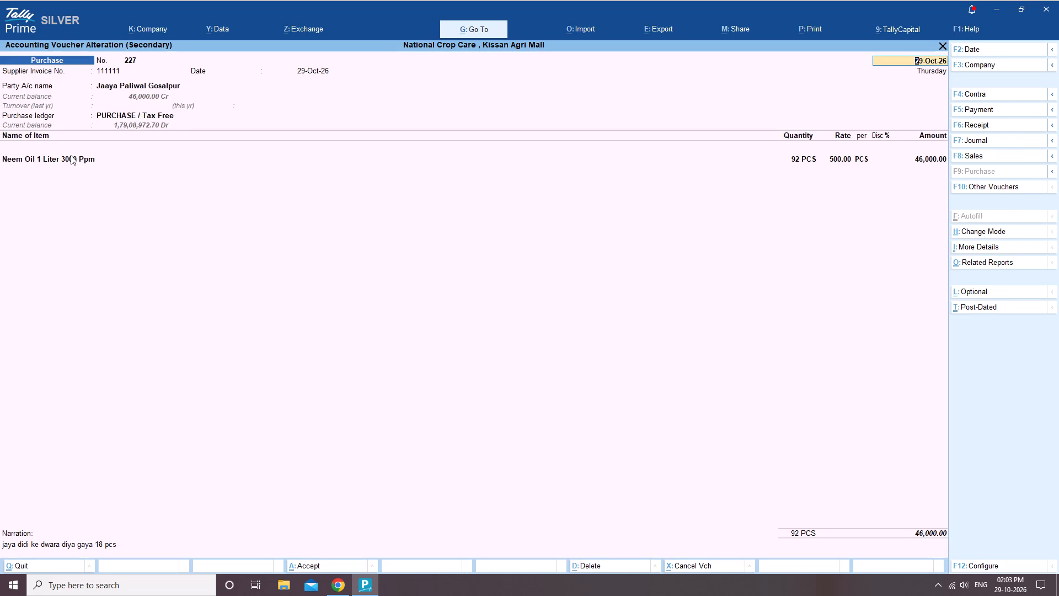
key("Return")
key("Return")
key("Return")
key("Return")
key("Return")
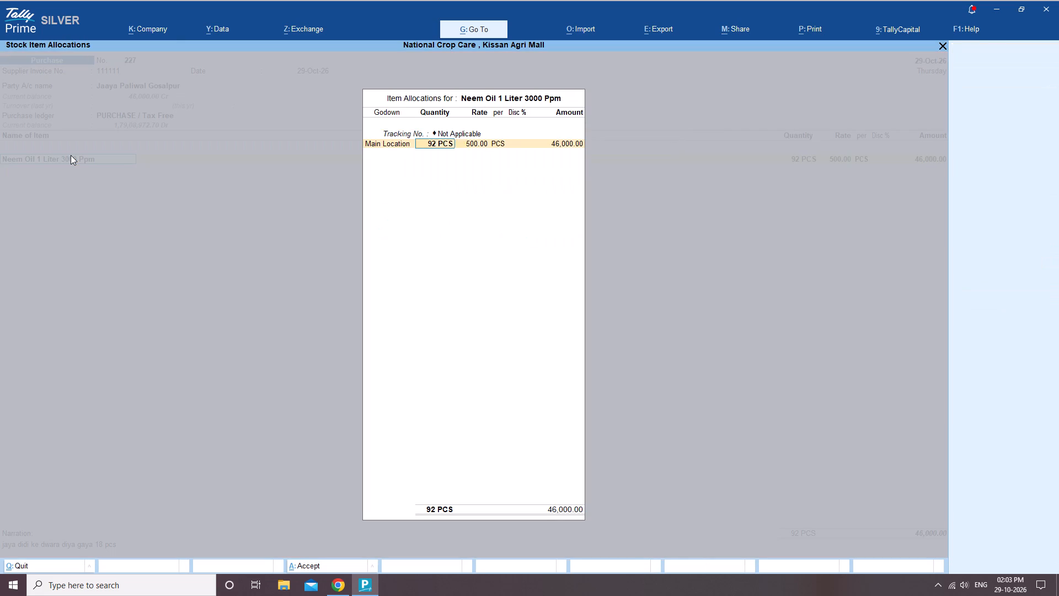
key("1")
key("Return")
key("Return")
key("Return")
key("1")
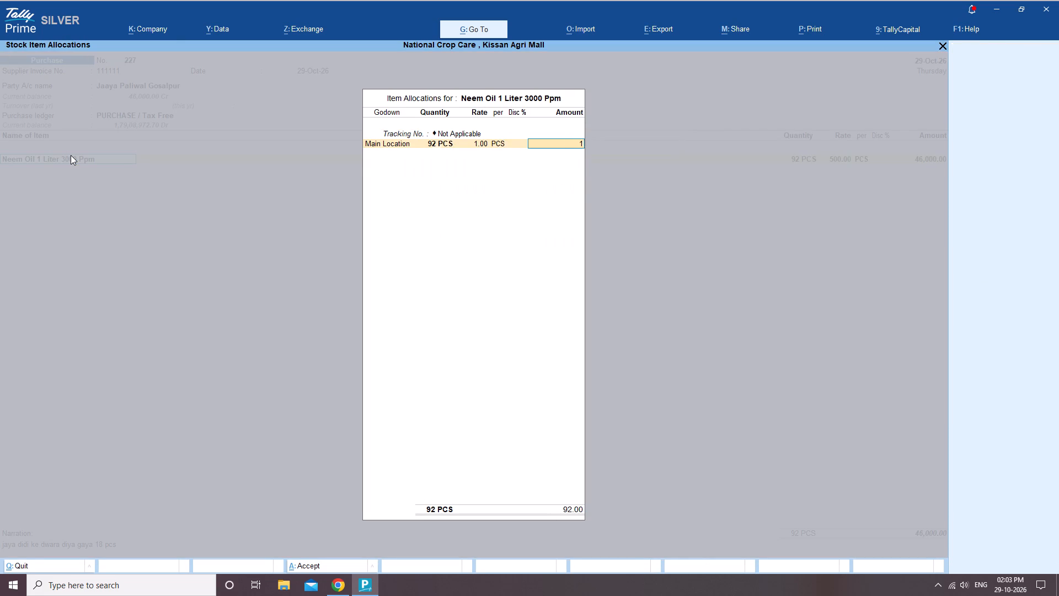
key("Return")
key("Return")
key("Return")
key("Return")
key("Return")
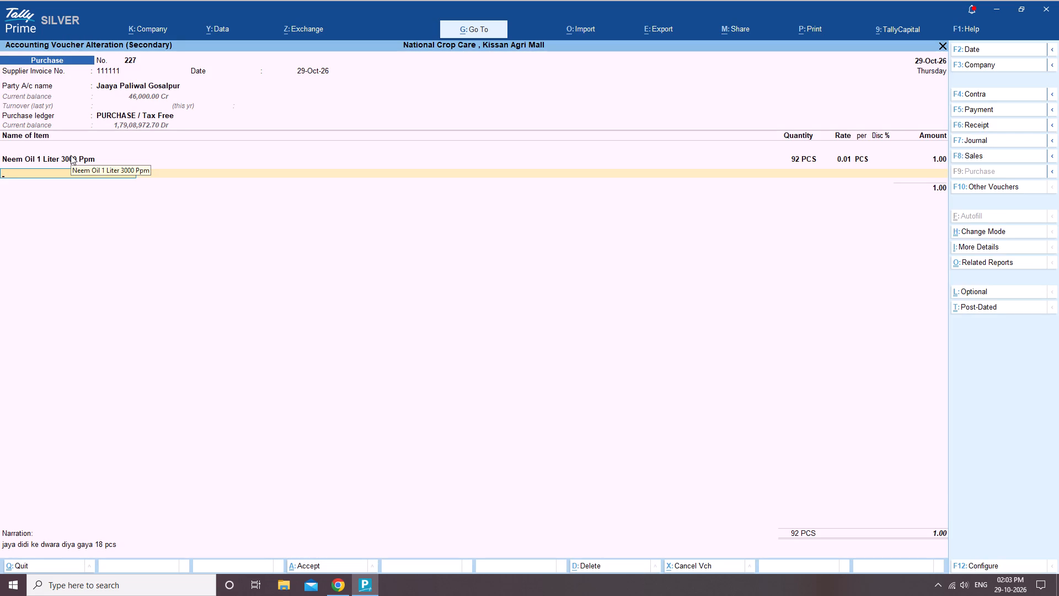
Add Neem Oil 1 Liter 10000 Ppm with tracking number 111111, Main Location, quantity 33 PCS and amount 1.00.
type("nem")
key("BackSpace")
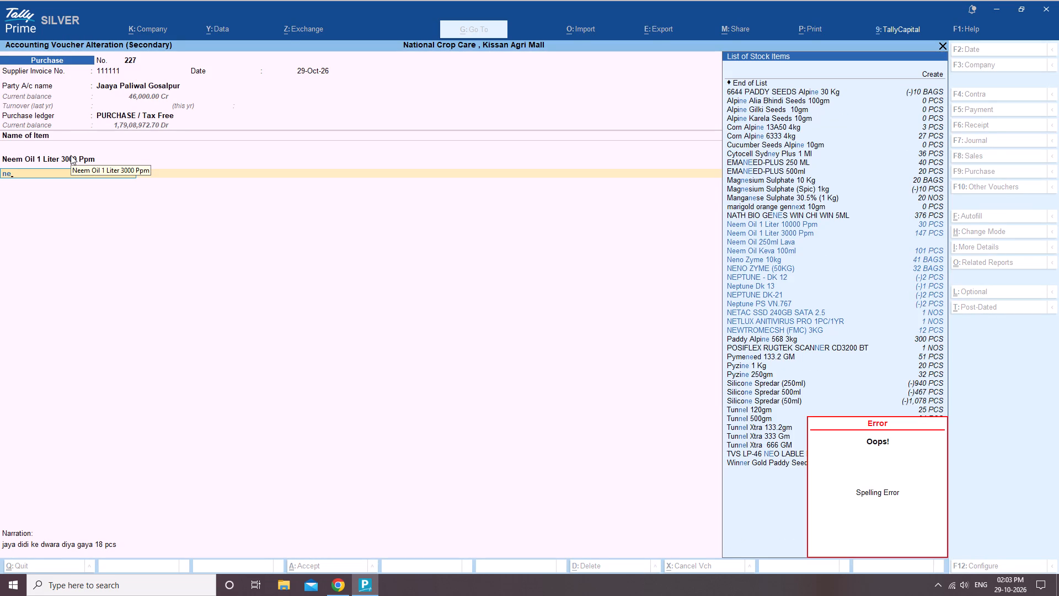
type("em")
key("Down")
key("Down")
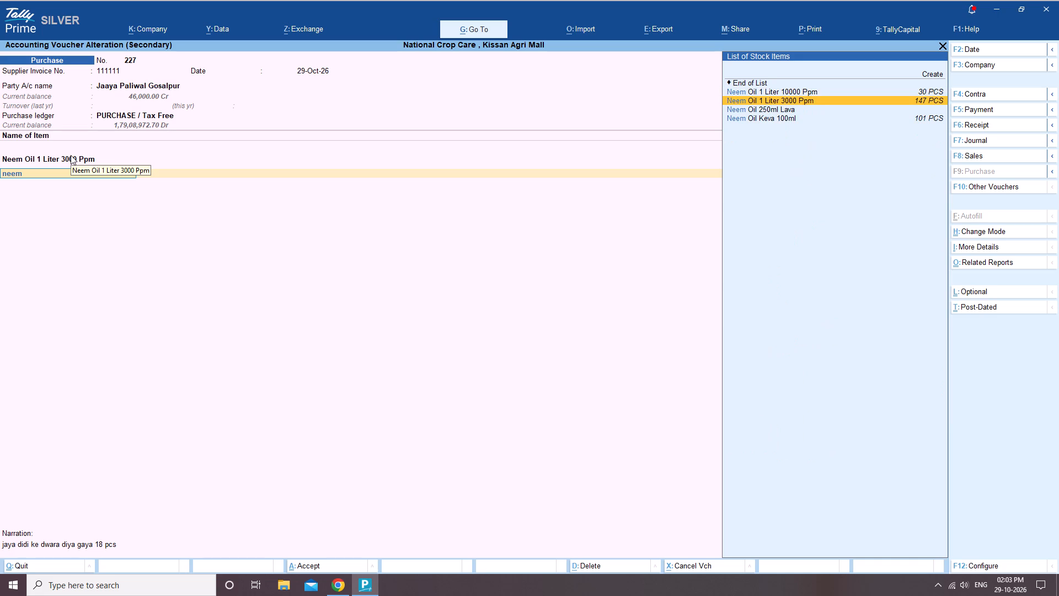
key("Up")
key("Return")
key("Return")
key("Return")
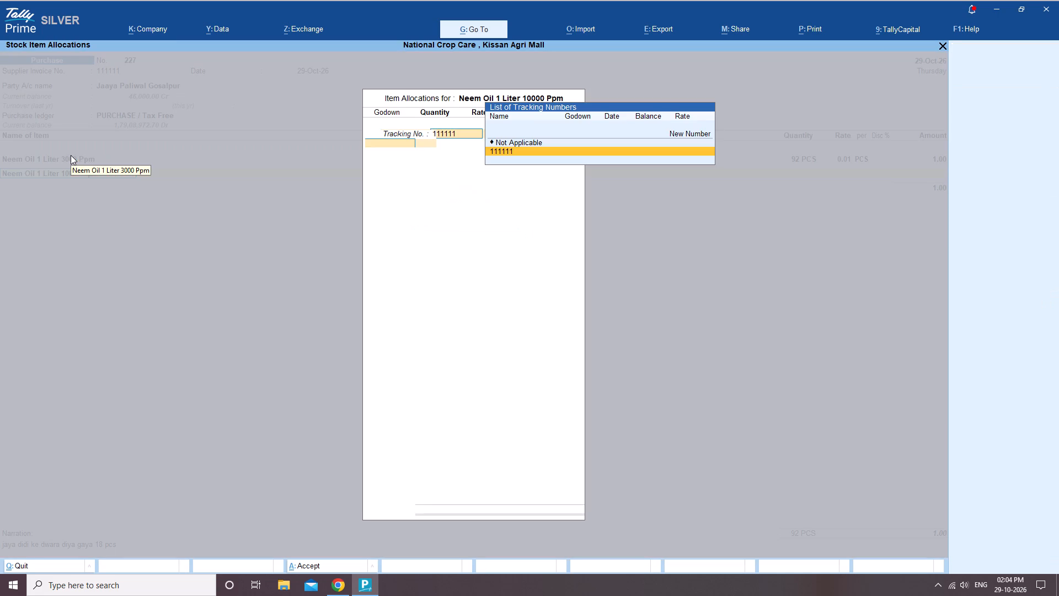
key("m")
key("Return")
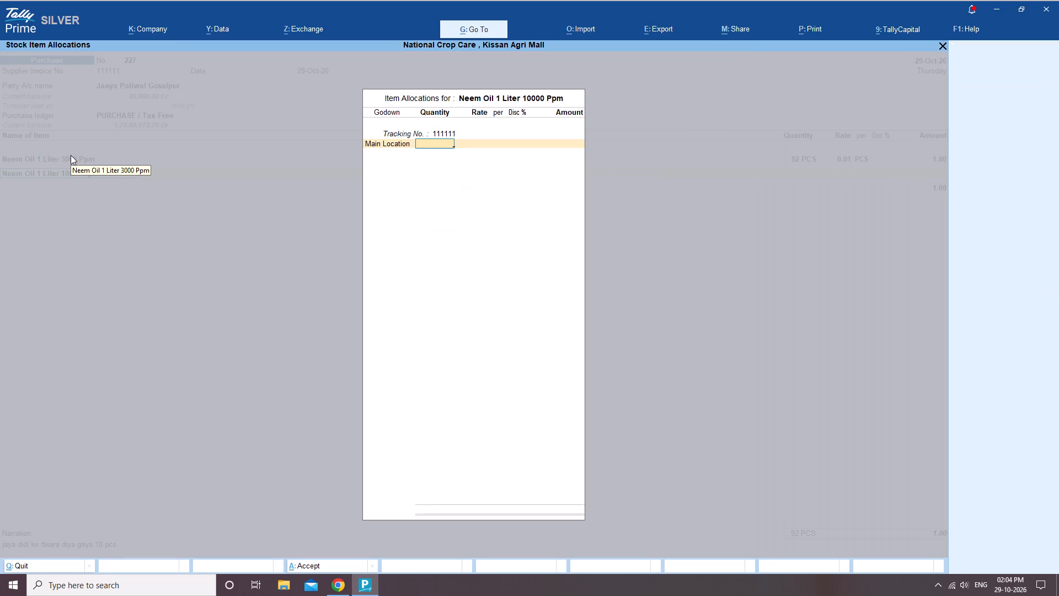
type("33")
key("Return")
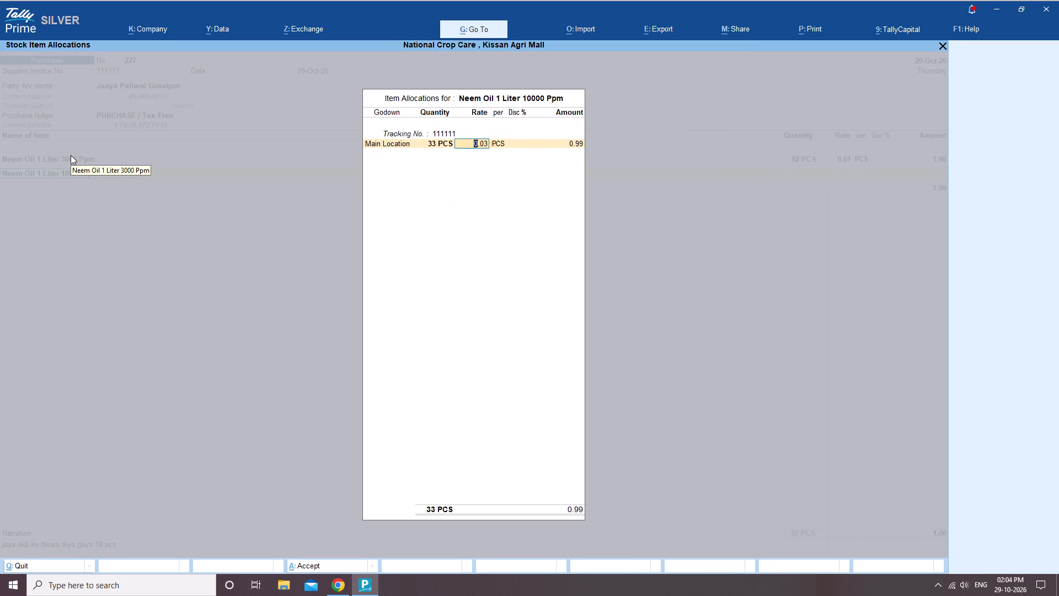
key("Return")
key("Return")
key("Return")
key("1")
key("Return")
key("Return")
key("Return")
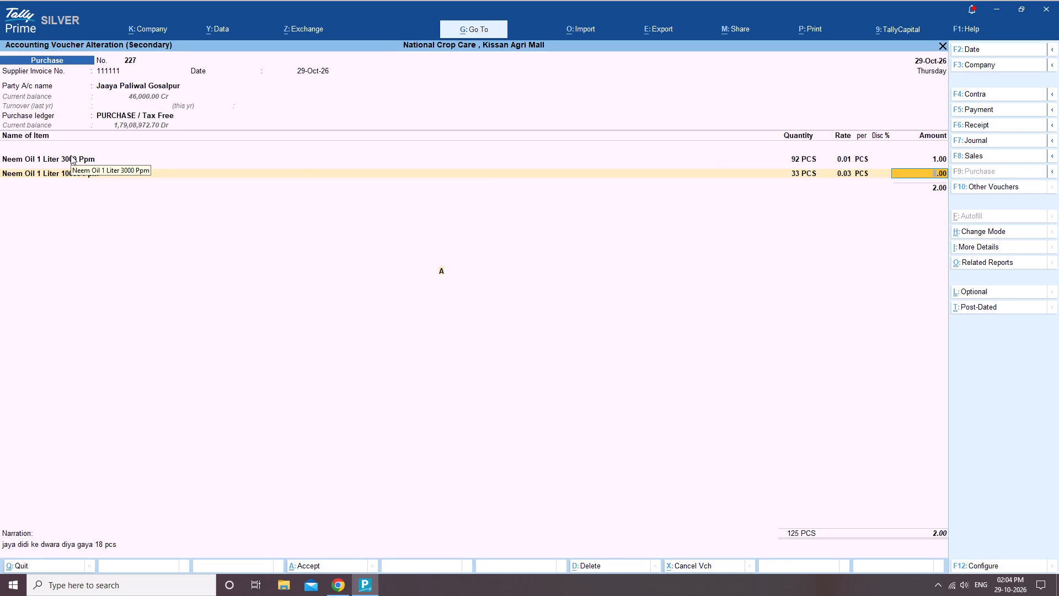
key("Return")
key("Return")
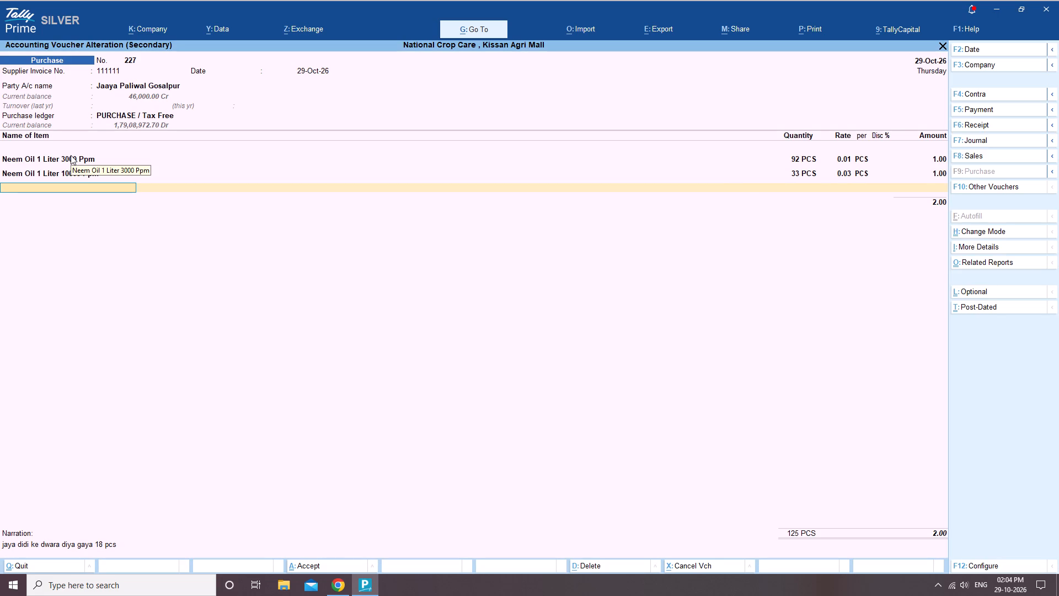
Add Trycodarma 1 Kg with tracking number 111111, Main Location, quantity 75 PCS and amount 1.00.
type("try")
key("Return")
key("Return")
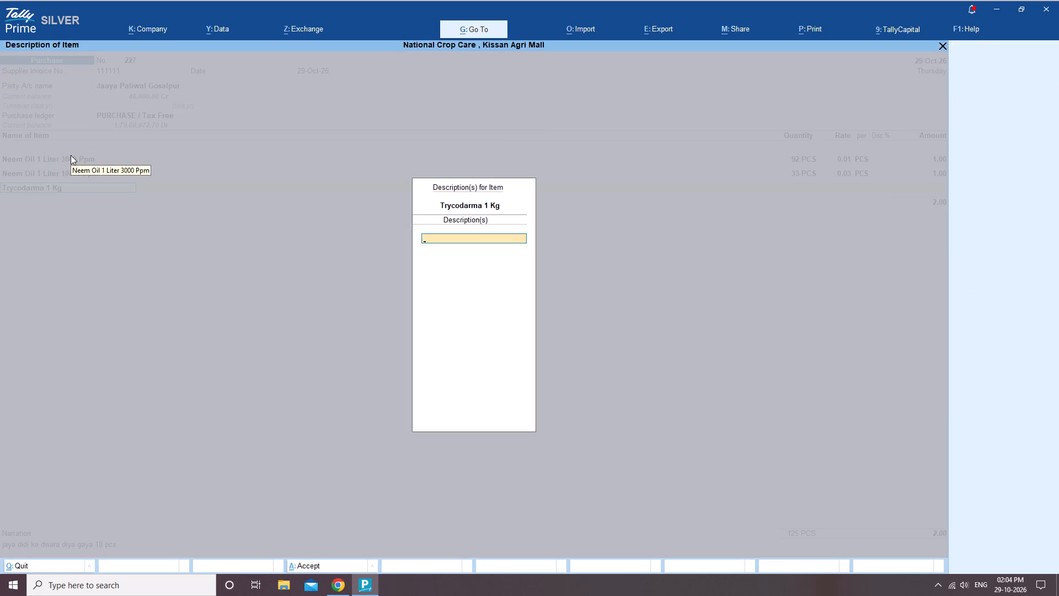
key("Return")
key("m")
key("Return")
type("75")
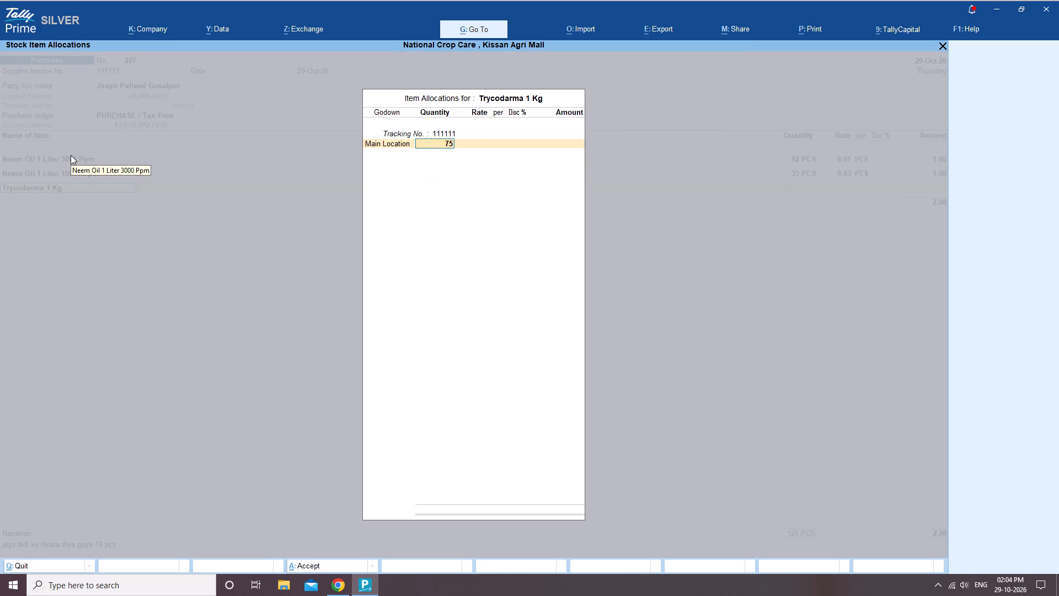
key("Return")
key("Return")
key("Return")
key("Return")
key("Return")
key("BackSpace")
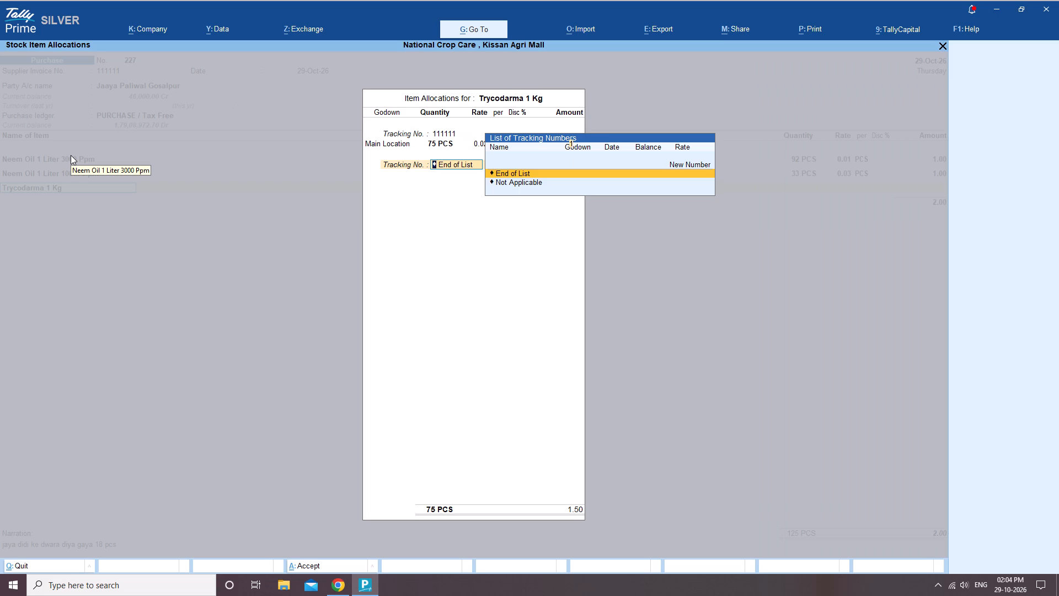
key("1")
key("Return")
key("Return")
key("Return")
key("Return")
key("Return")
key("Return")
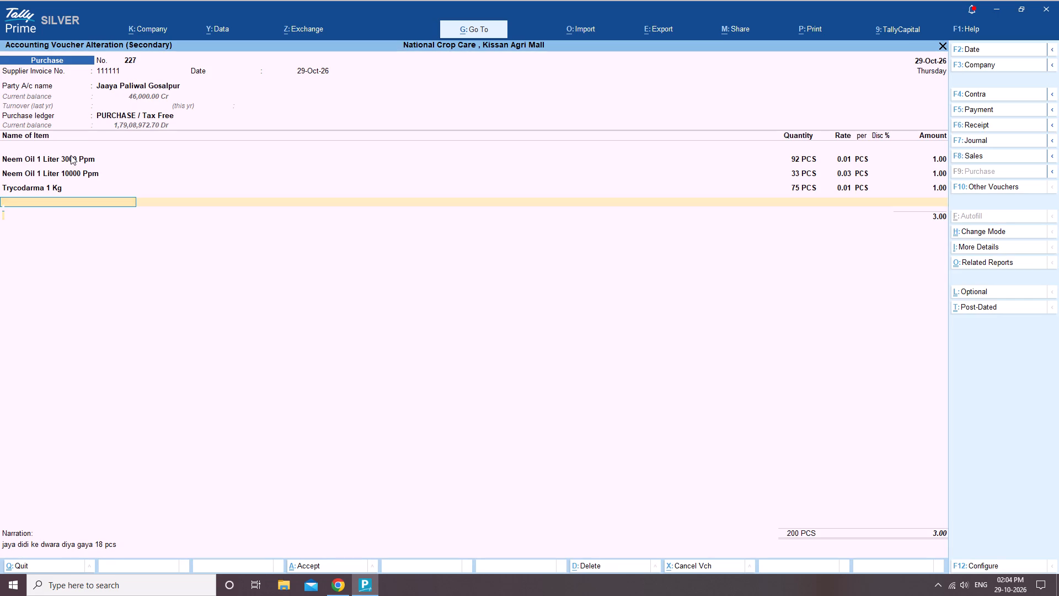
End the item list, keep the existing narration and accept the altered purchase voucher 227.
key("Return")
key("Return")
key("Return")
key("Return")
key("Return")
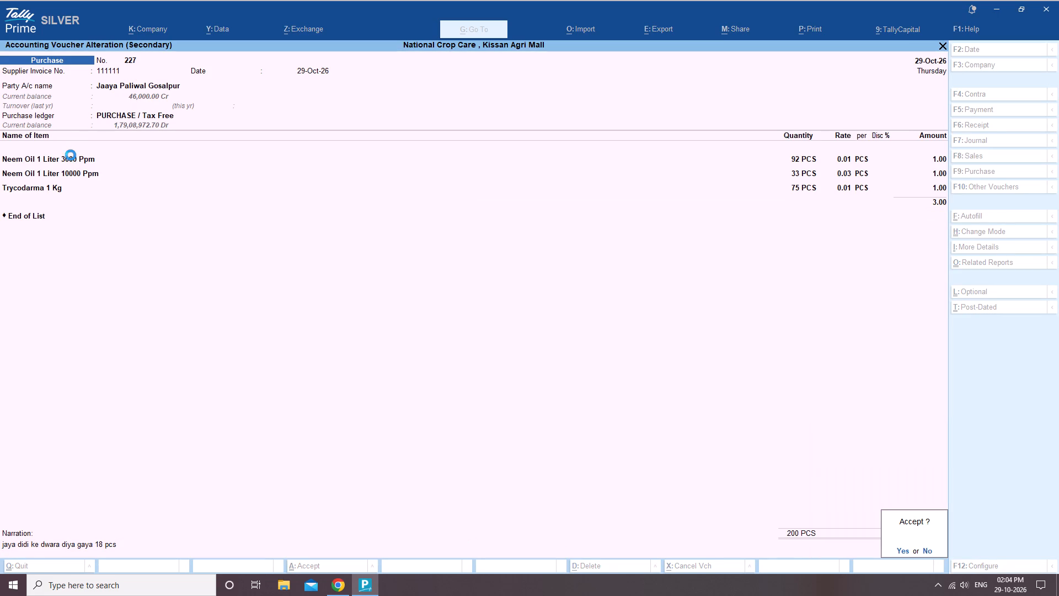
key("Return")
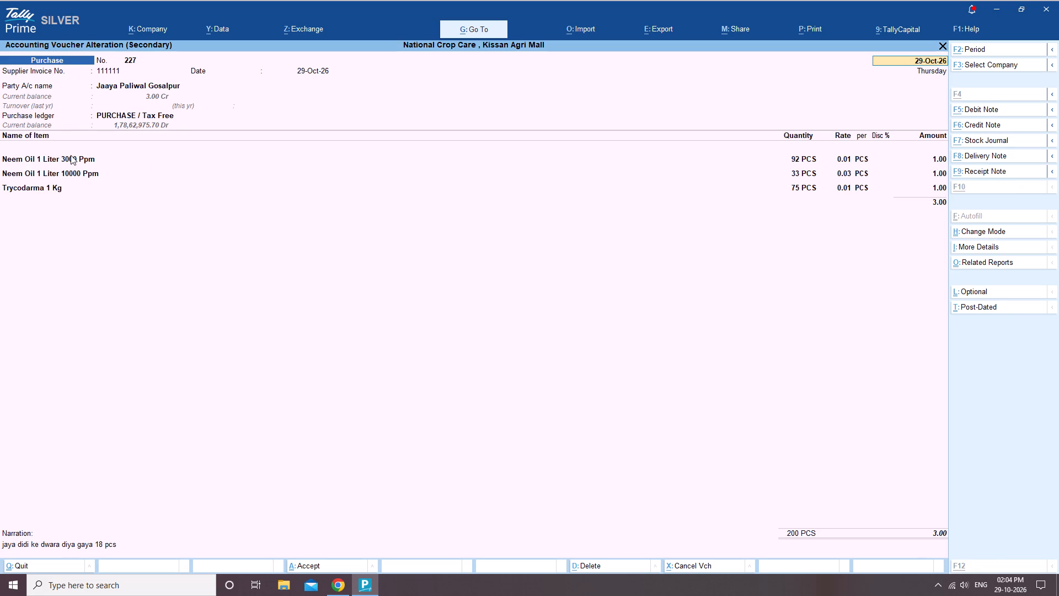
Copy the name Neem Oil 1 Liter 3000 Ppm from the voucher and paste it as a new inventory item's name in myBillBook.
left_click(87, 163)
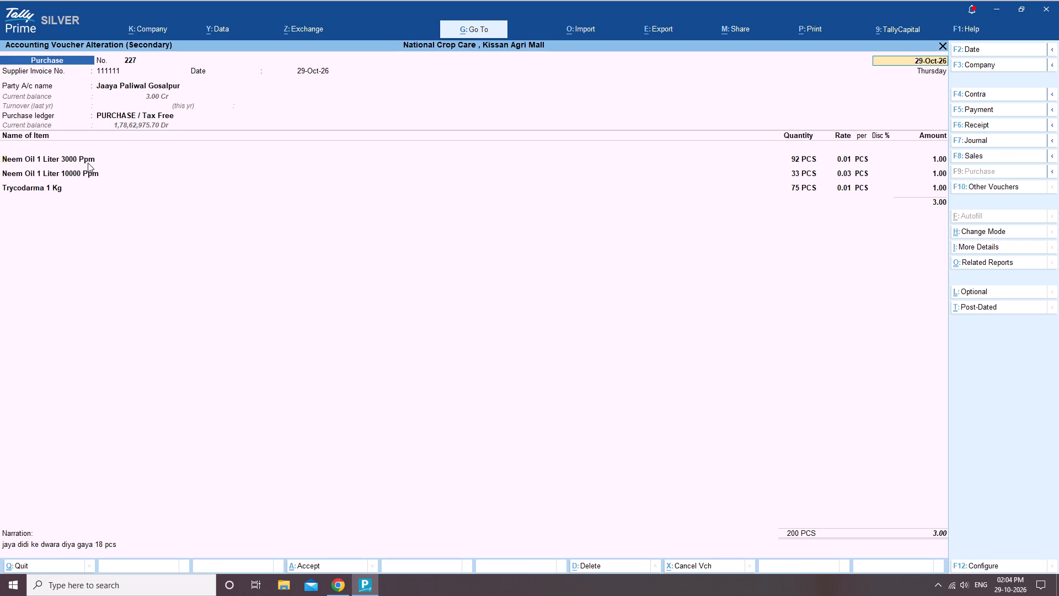
key("ctrl+c")
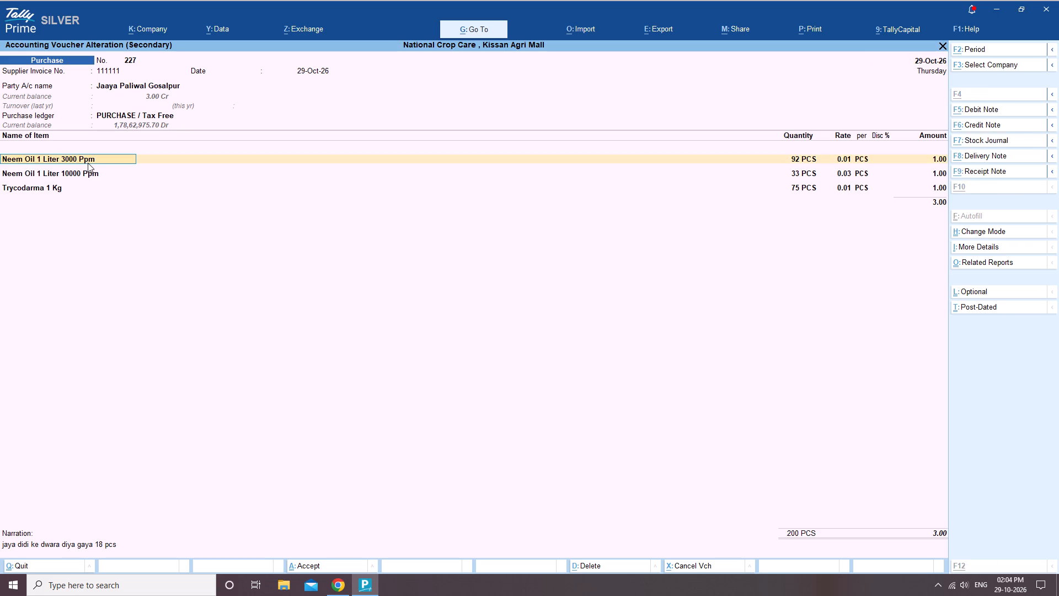
key("alt+Tab")
left_click(89, 6)
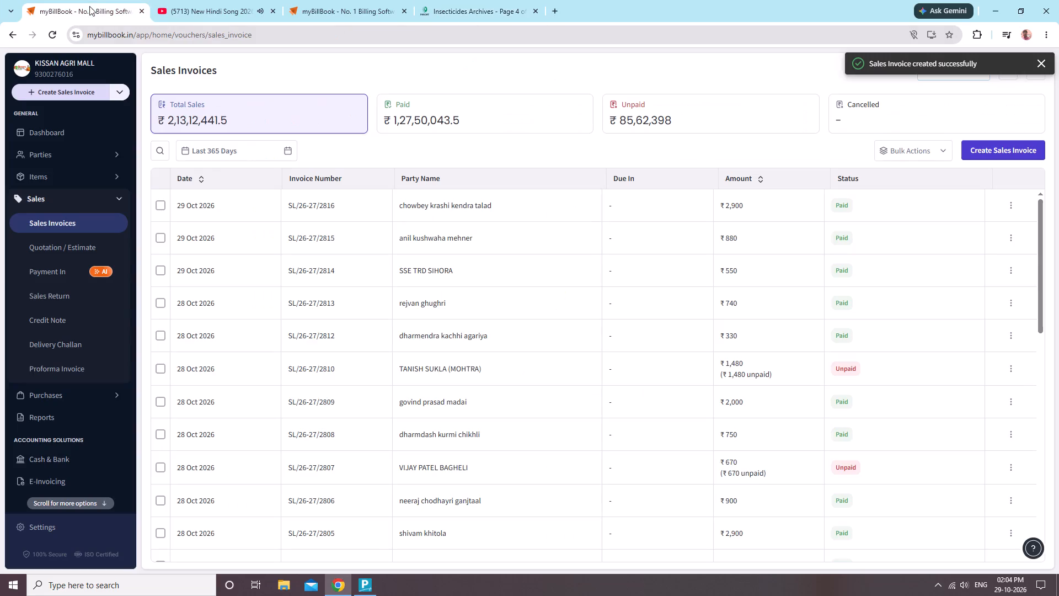
left_click(326, 6)
left_click(76, 174)
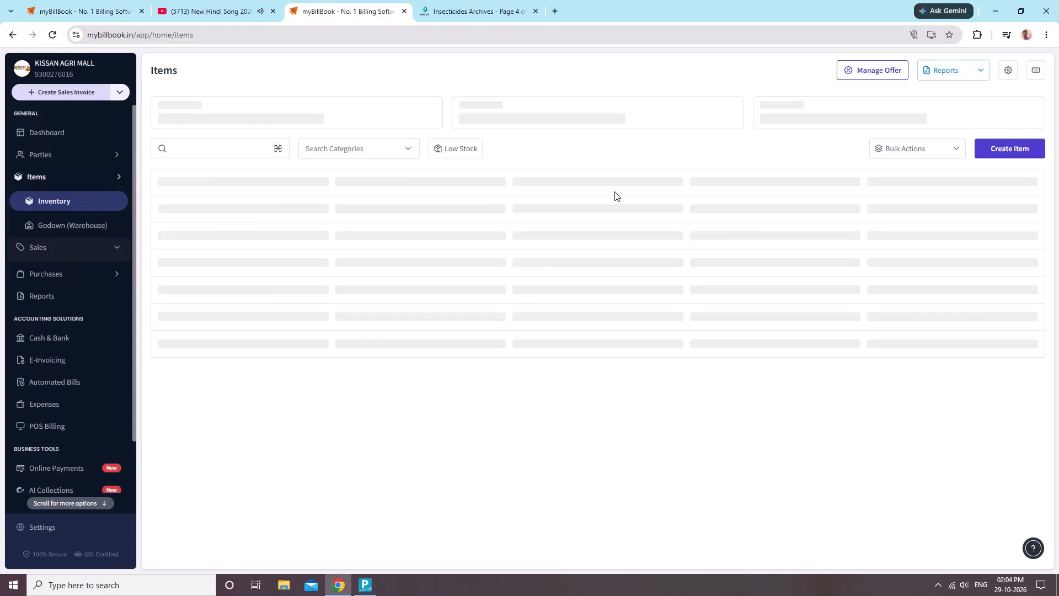
left_click(1005, 152)
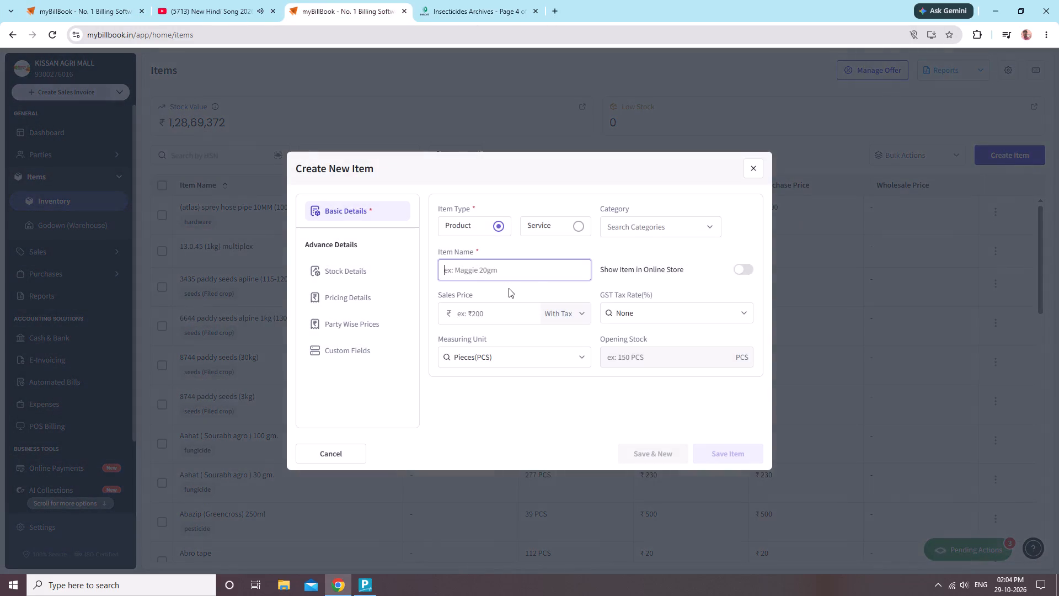
key("ctrl+v")
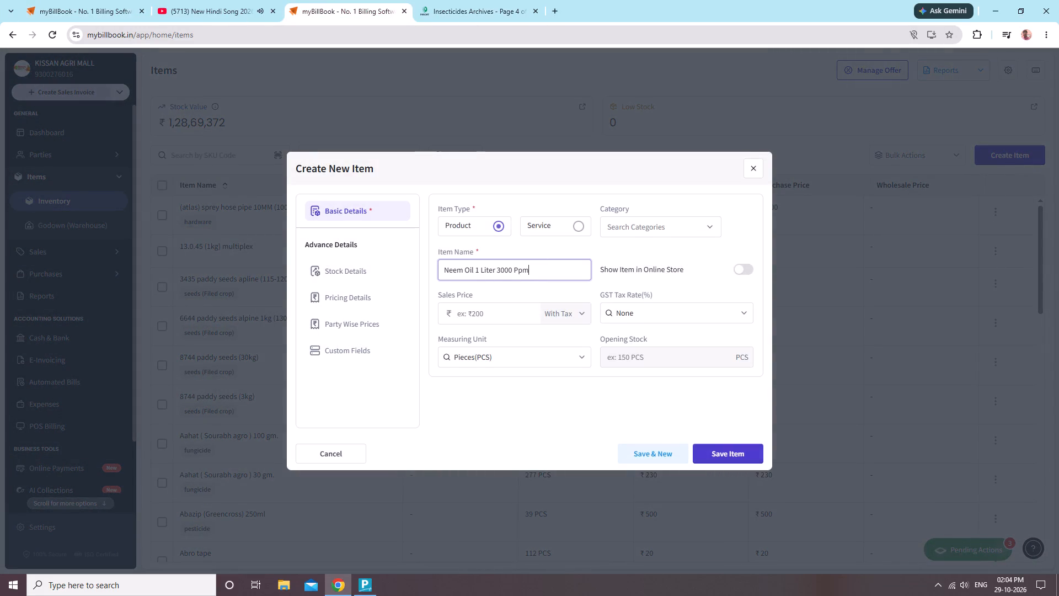
Reformat the end of the new item's name as "(3000 PPM)", with capitals and parentheses.
left_click(520, 270)
left_click(539, 268)
key("BackSpace")
key("BackSpace")
key("BackSpace")
type("PP")
key("shift+m")
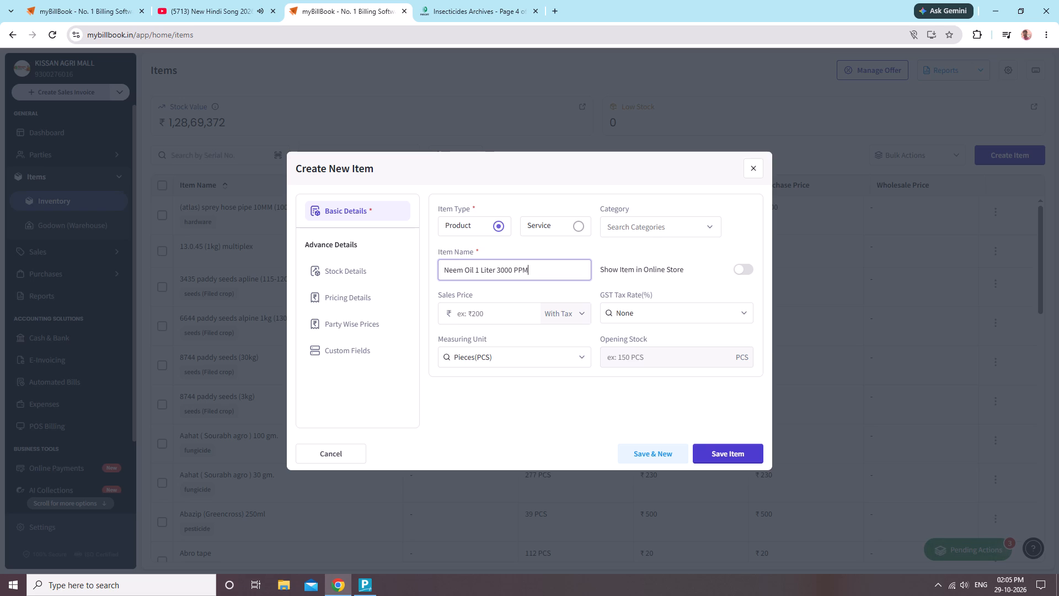
left_click(498, 270)
key("shift+parenleft")
left_click(531, 270)
key("shift+parenright")
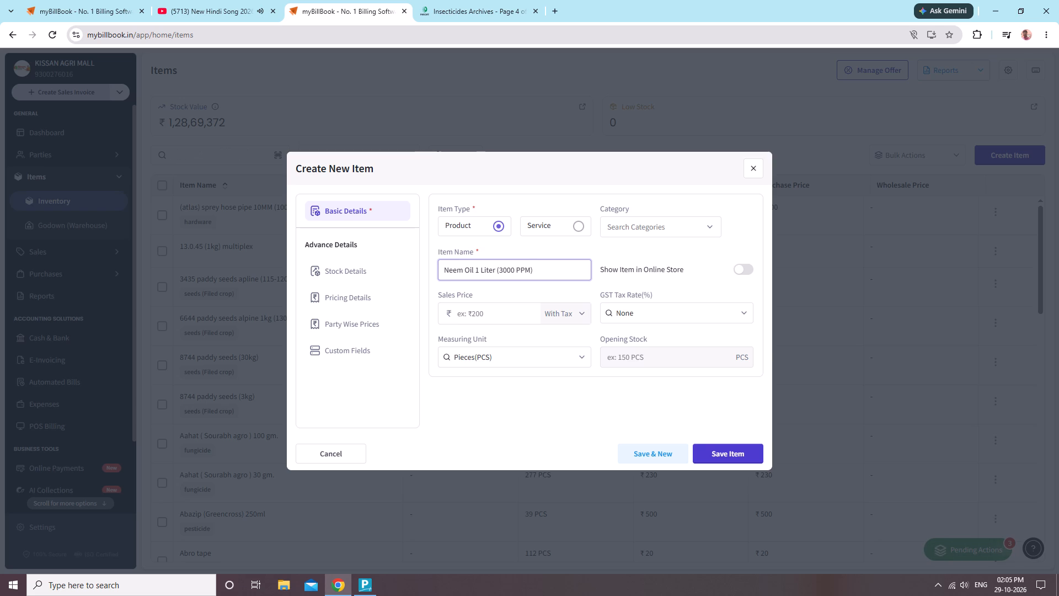
Move the pack size in the item name behind the concentration so it reads "Neem Oil (3000 PPM) 1 liter".
left_click(495, 271)
key("BackSpace")
key("BackSpace")
key("BackSpace")
key("BackSpace")
key("BackSpace")
key("BackSpace")
key("BackSpace")
left_click(517, 272)
key("space")
type("1 liter")
key("space")
left_click(653, 233)
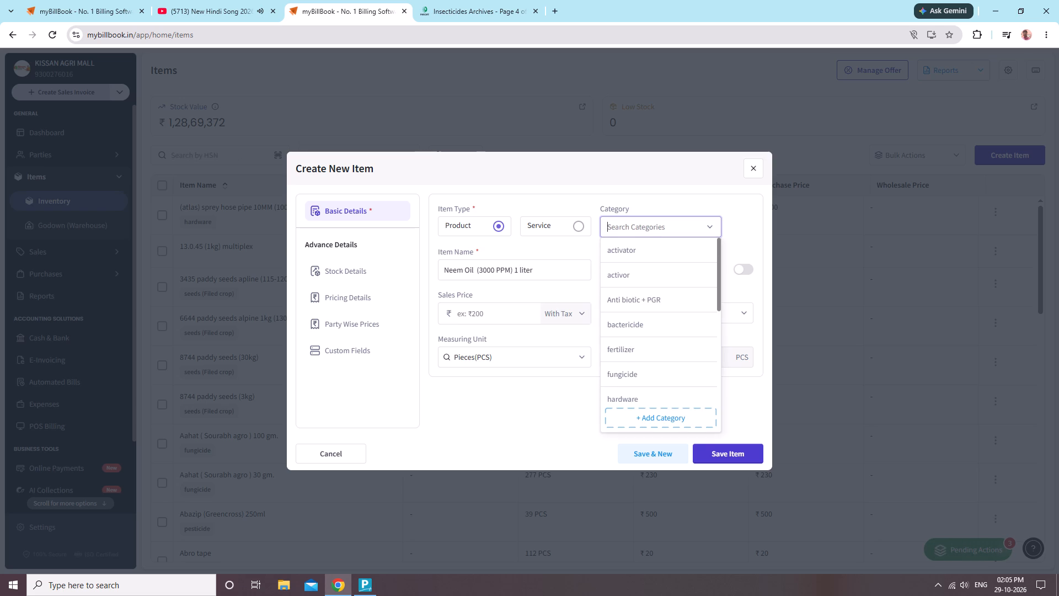
left_click(575, 276)
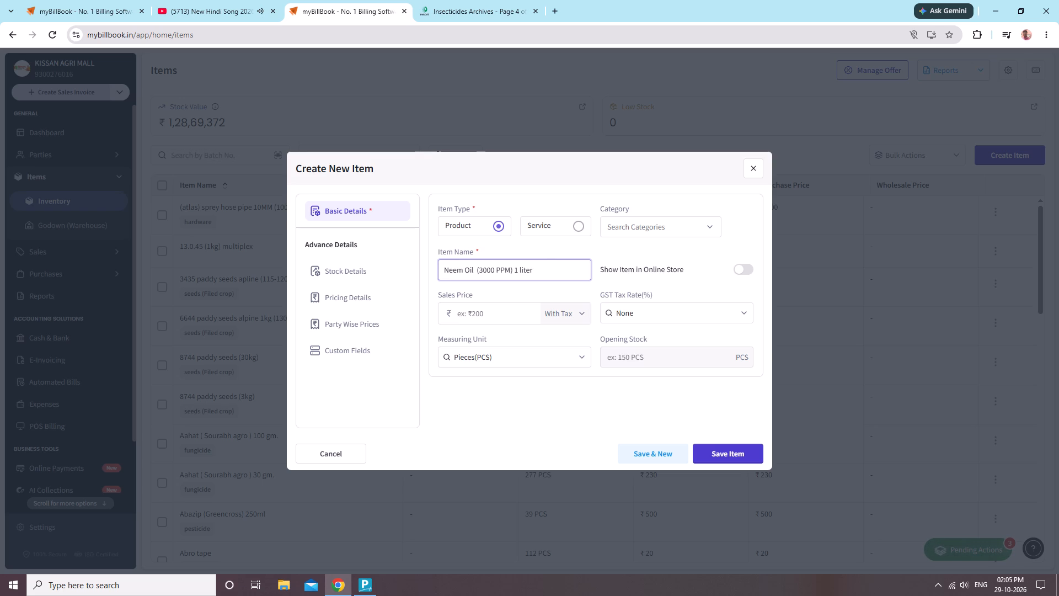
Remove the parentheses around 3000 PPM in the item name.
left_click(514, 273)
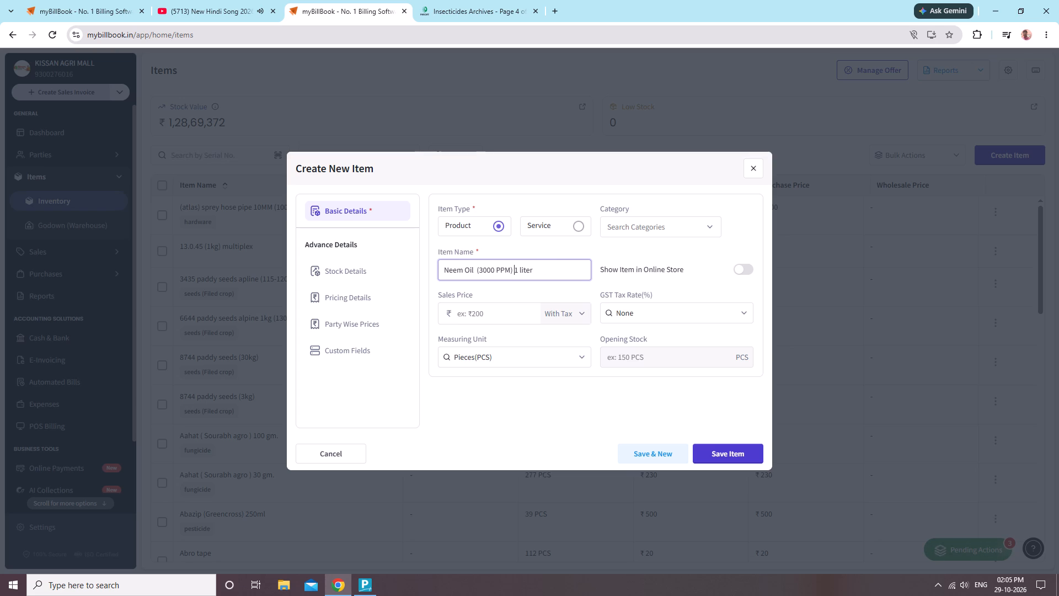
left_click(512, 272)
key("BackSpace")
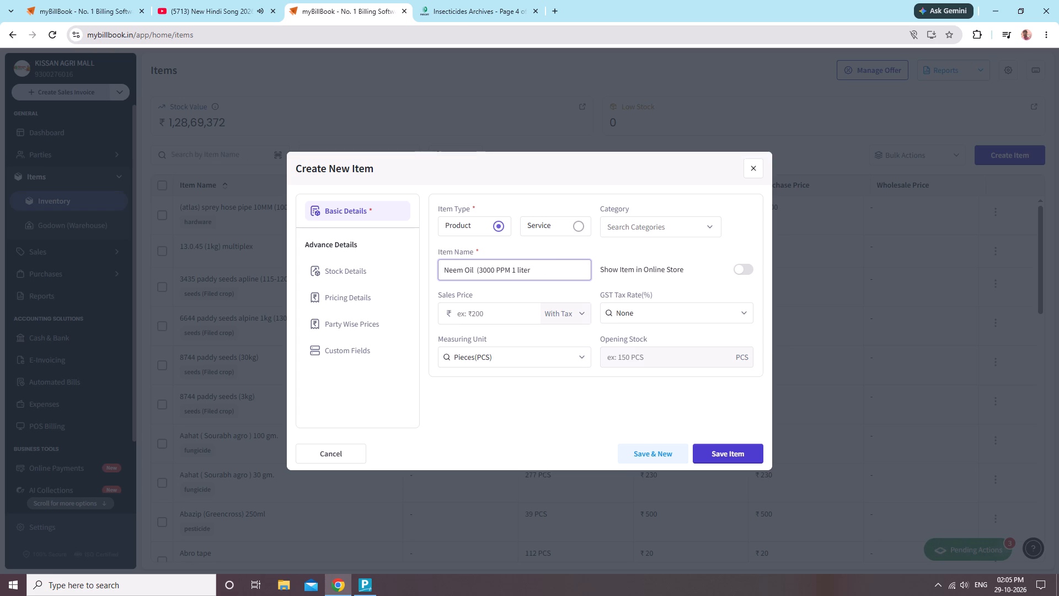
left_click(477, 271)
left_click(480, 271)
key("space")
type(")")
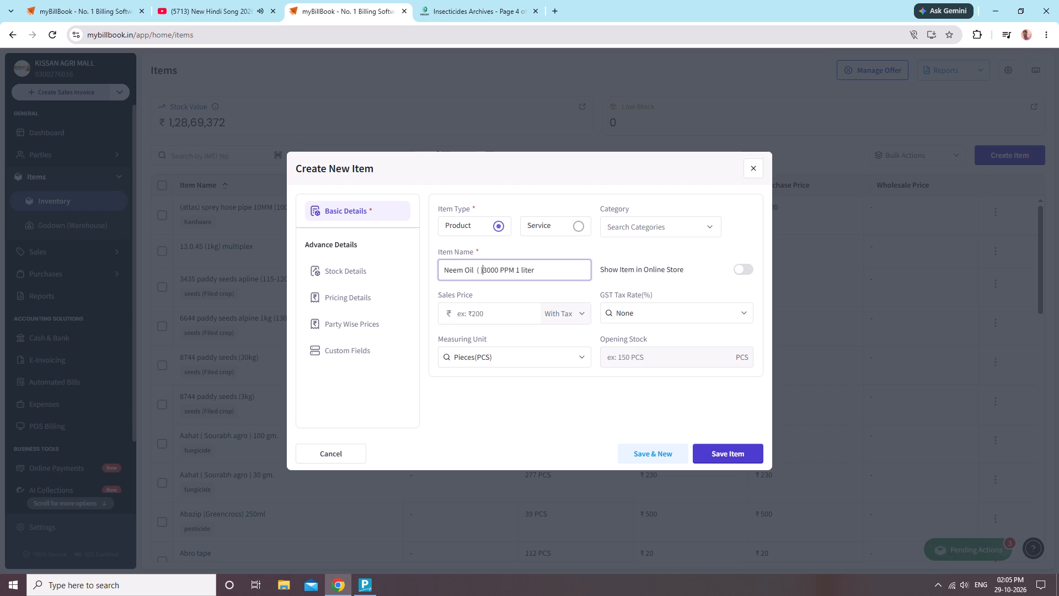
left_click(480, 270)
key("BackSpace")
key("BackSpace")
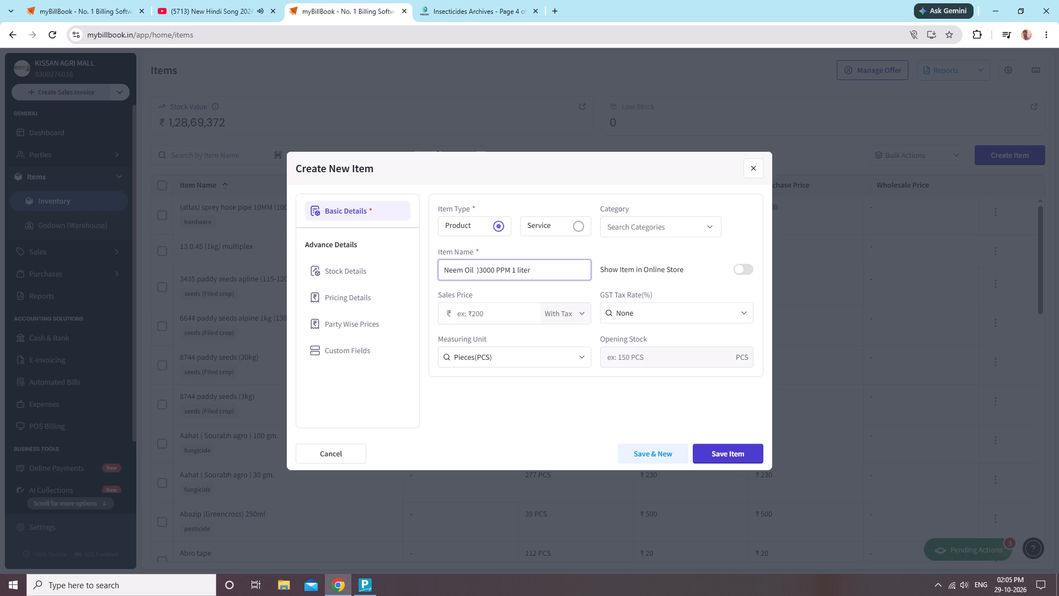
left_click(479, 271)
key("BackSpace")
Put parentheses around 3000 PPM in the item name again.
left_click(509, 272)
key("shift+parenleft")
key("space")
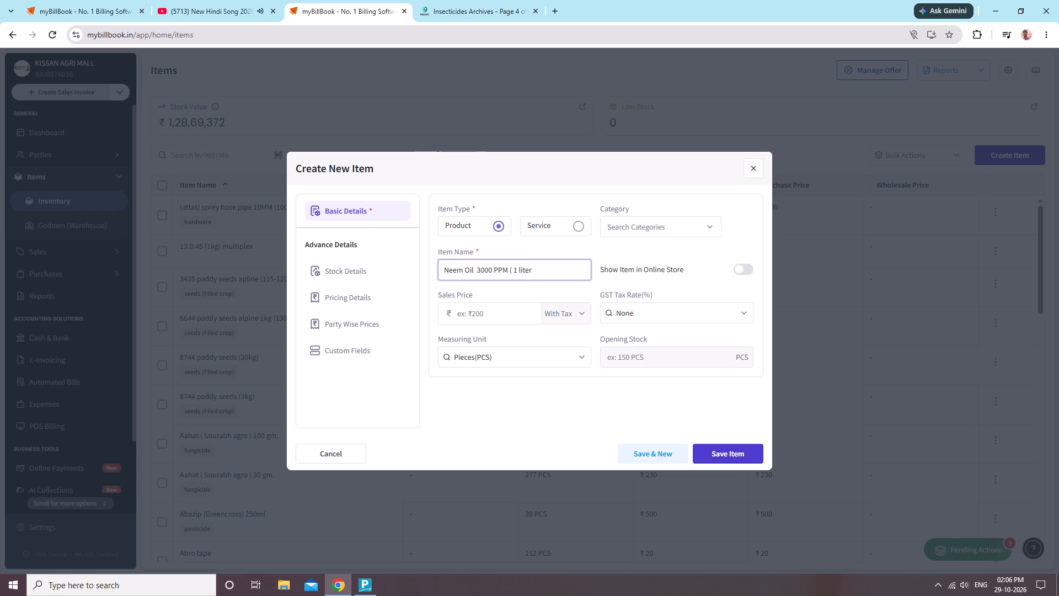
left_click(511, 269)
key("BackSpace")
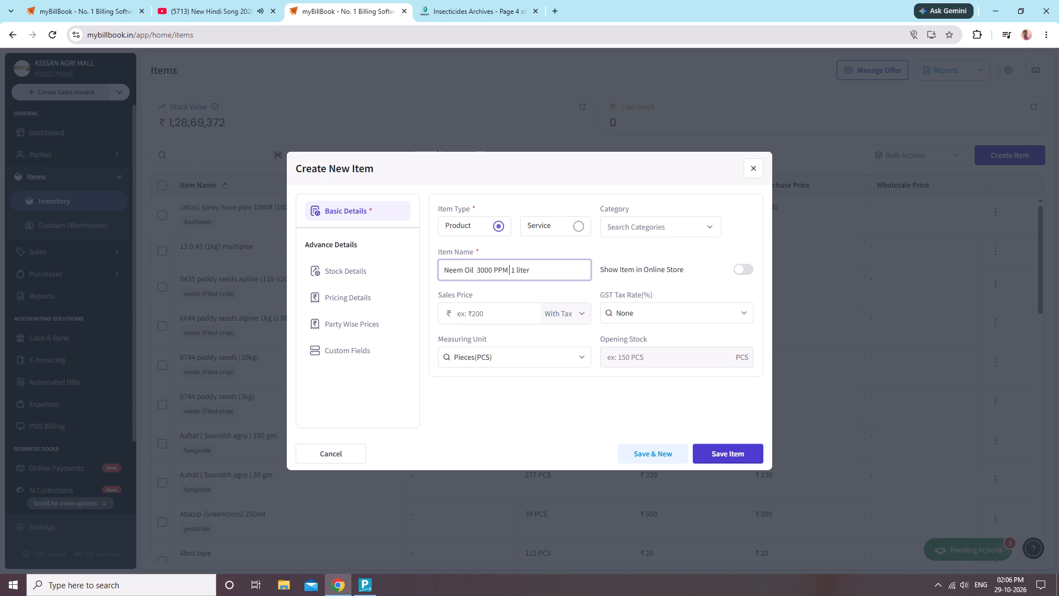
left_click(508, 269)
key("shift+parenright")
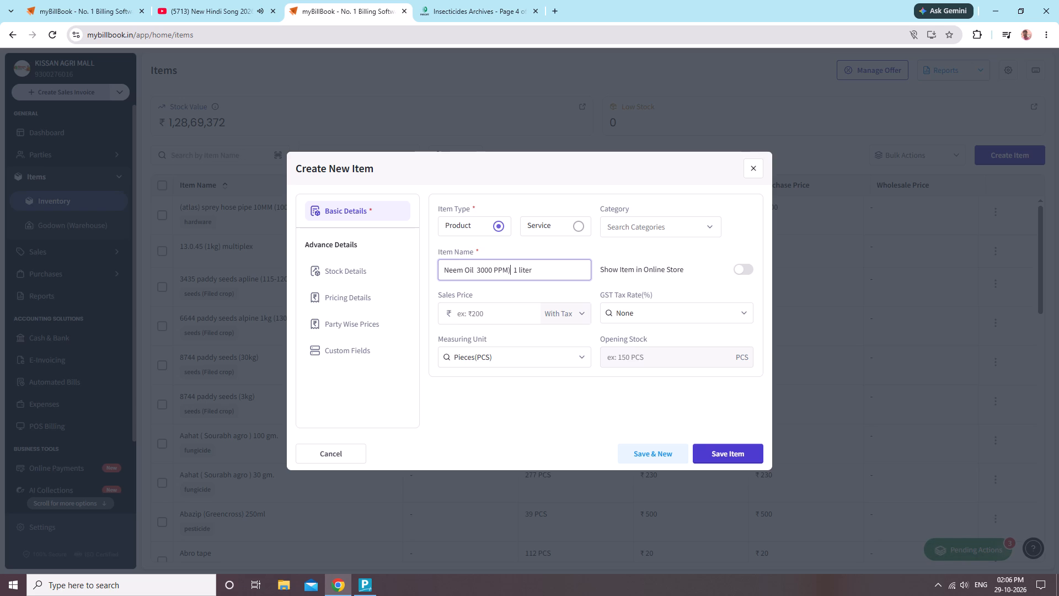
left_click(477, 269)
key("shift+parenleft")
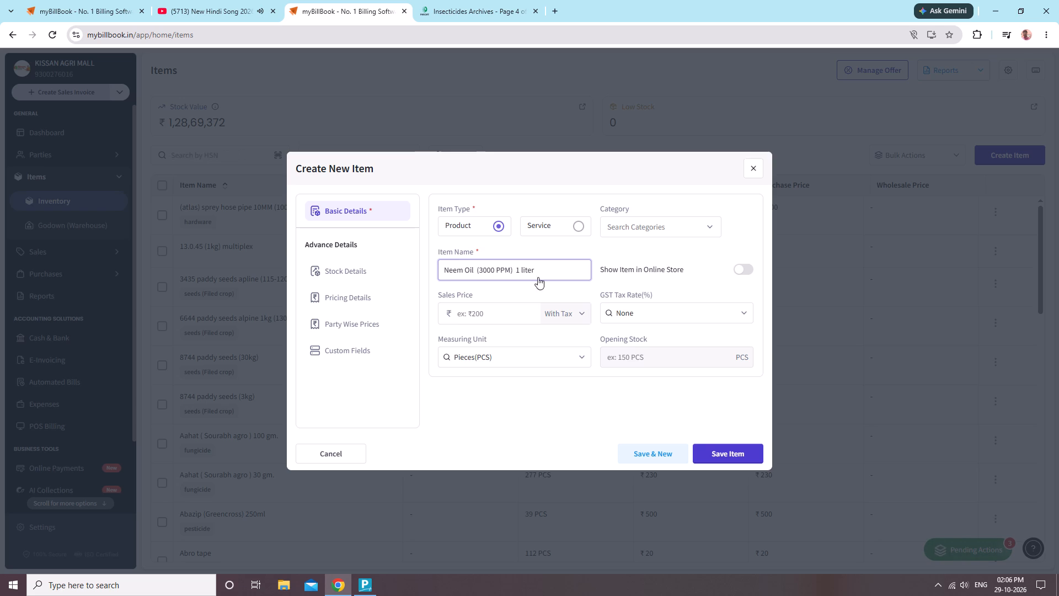
Append the maker "(Krishi Bio)" to the end of the item name.
left_click(548, 272)
key("space")
key("shift+parenleft")
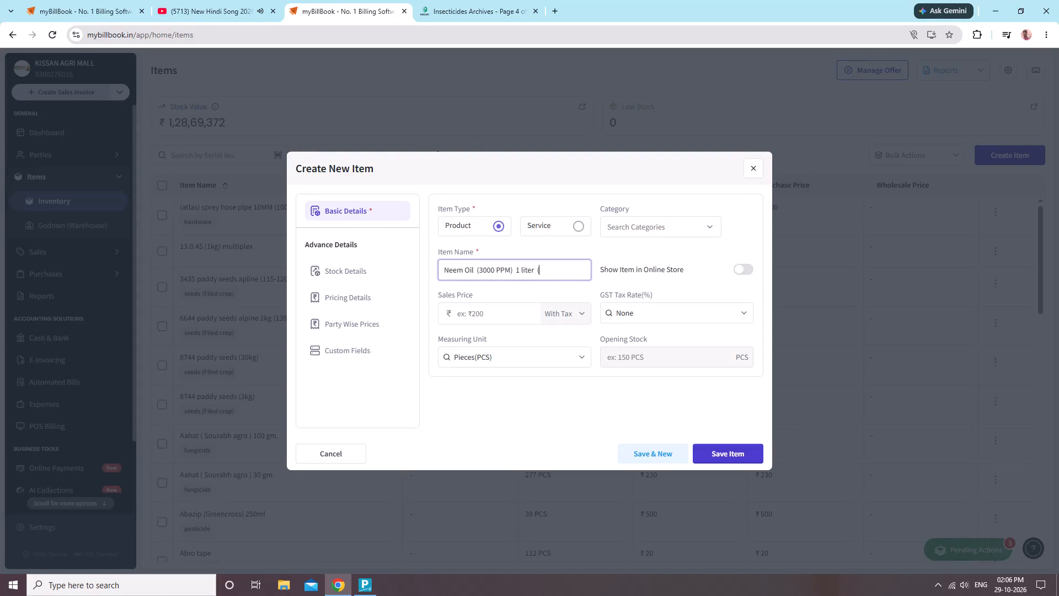
type("Krishi Bio")
key("shift+parenright")
Assign the new item to the insecticide category.
left_click(517, 319)
left_click(508, 319)
left_click(512, 314)
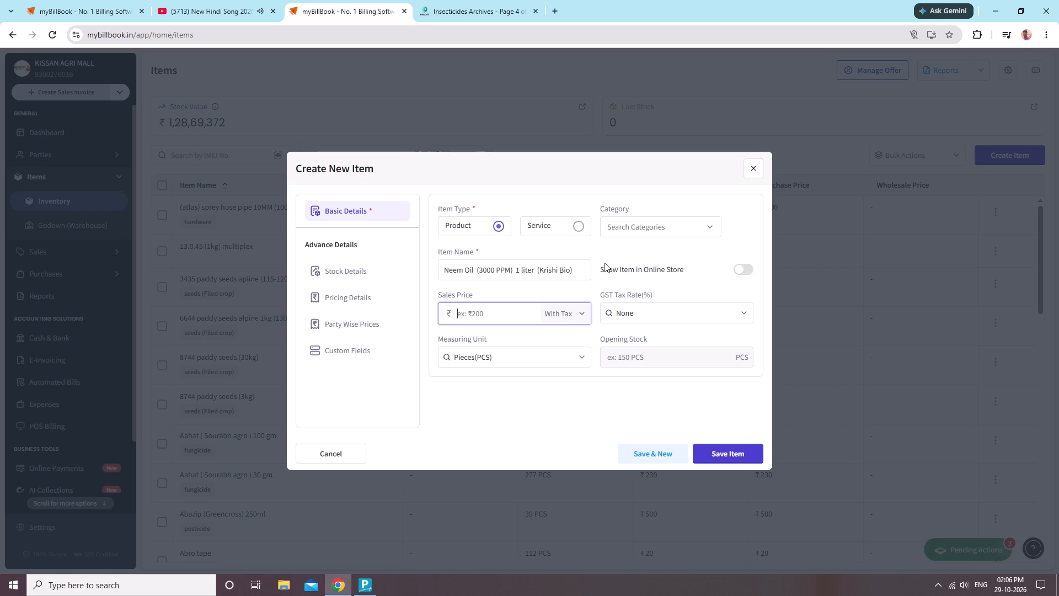
left_click(647, 227)
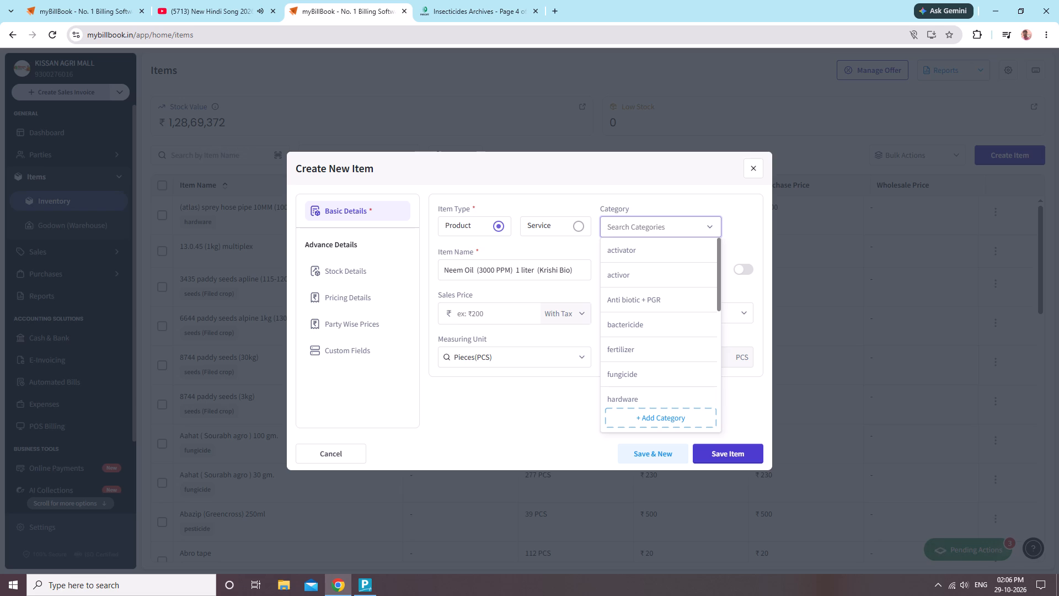
type("in")
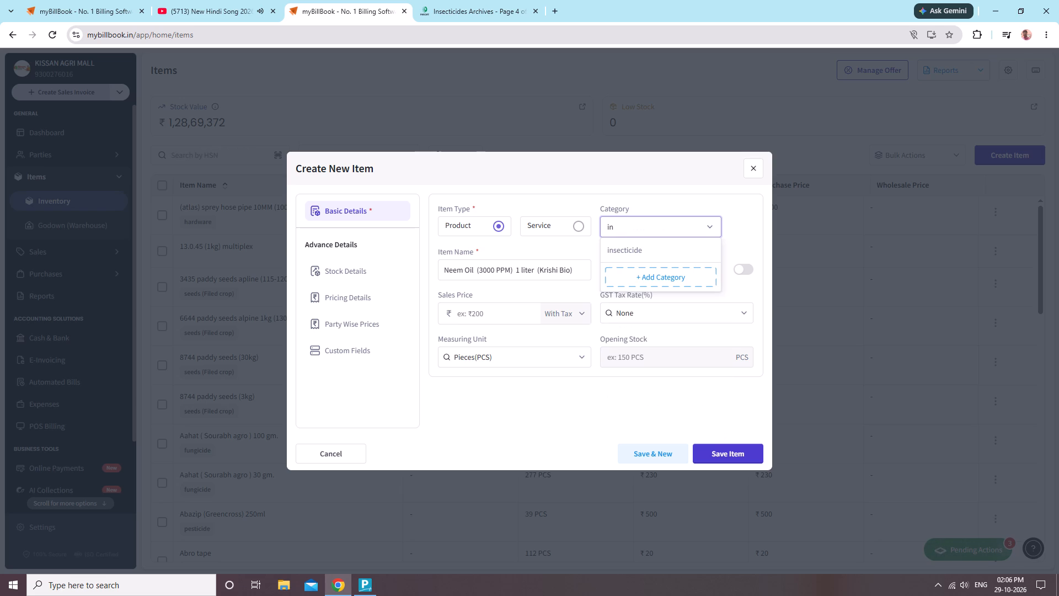
left_click(647, 252)
Set the item's sales price to ₹1800 with tax.
left_click(502, 316)
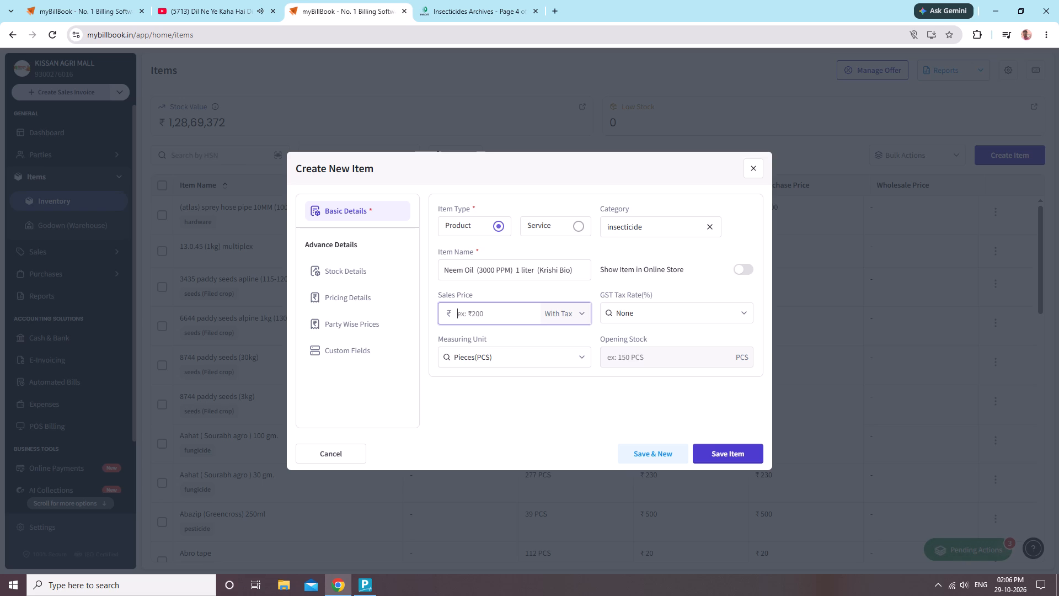
left_click(510, 318)
type("1800")
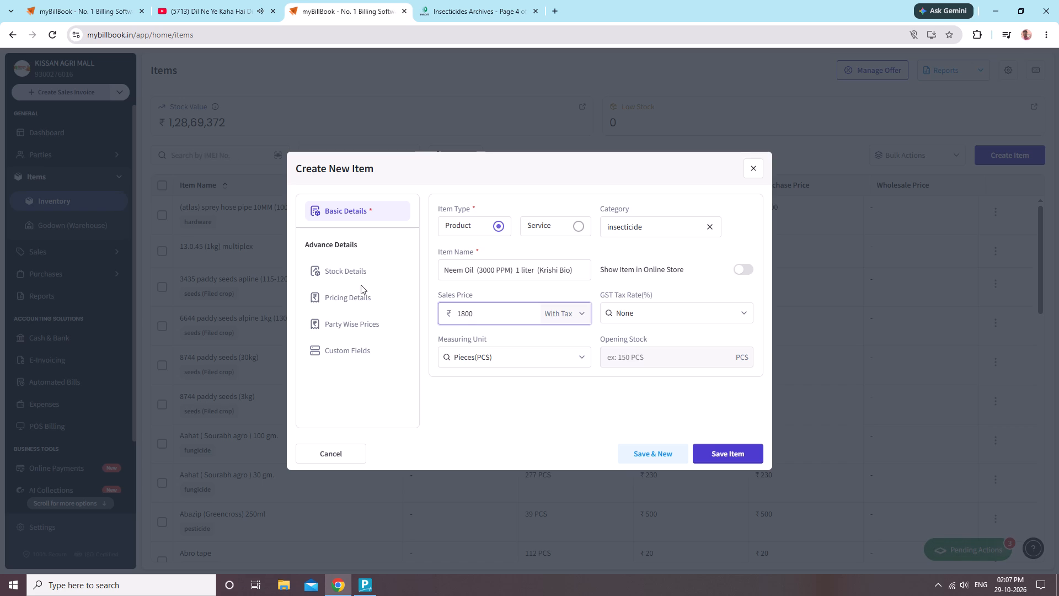
In the stock details, choose the KISSAN AGRI MALL godown and enter an opening stock of 146 PCS.
left_click(362, 272)
left_click(488, 353)
left_click(499, 379)
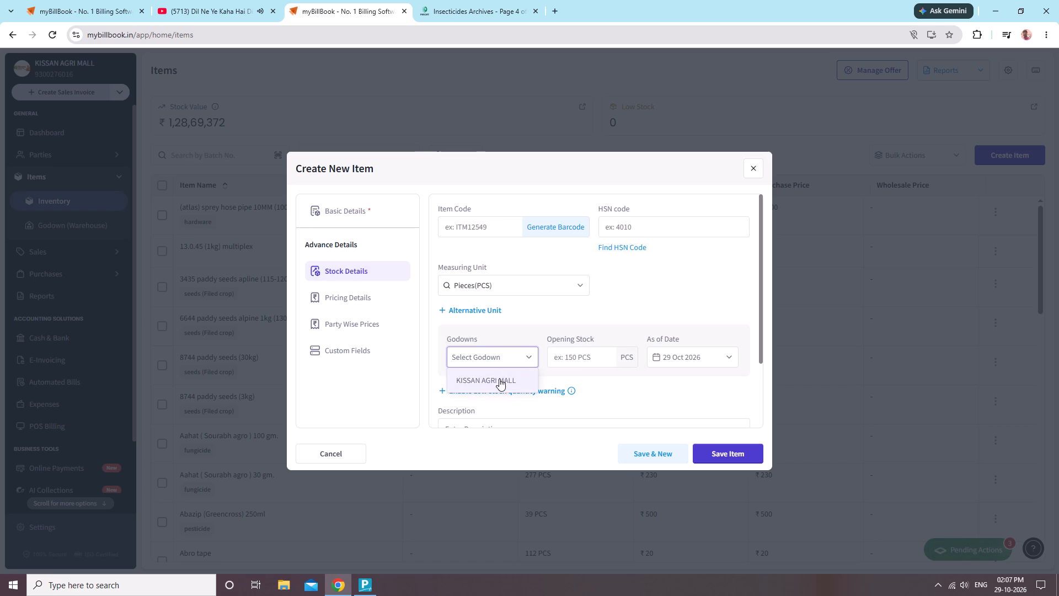
left_click(602, 360)
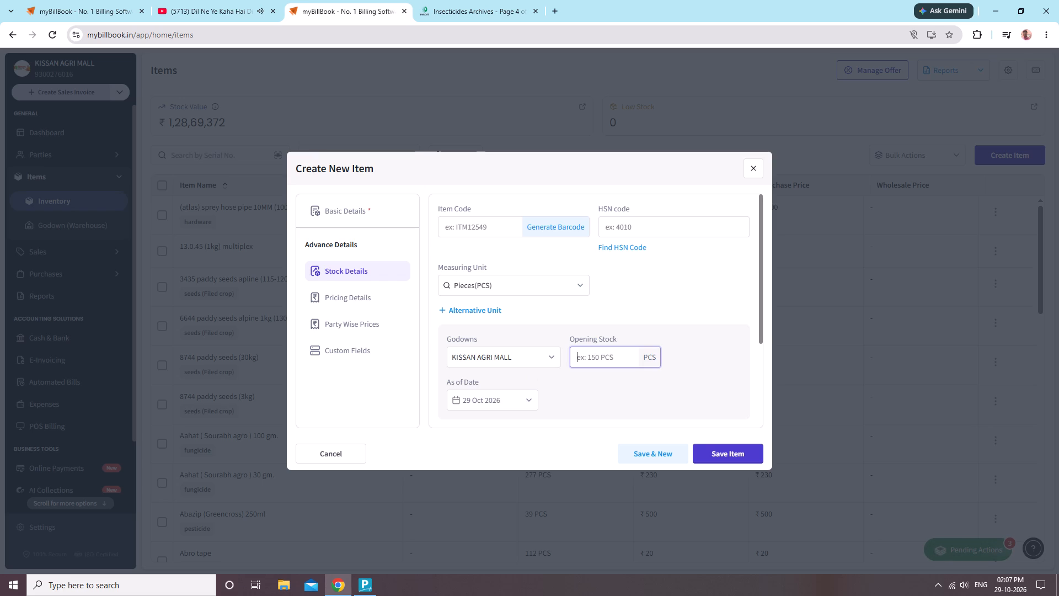
key("1")
type("46")
In the pricing details, set the purchase price to ₹1800 with tax and save the new Neem Oil item.
left_click(364, 292)
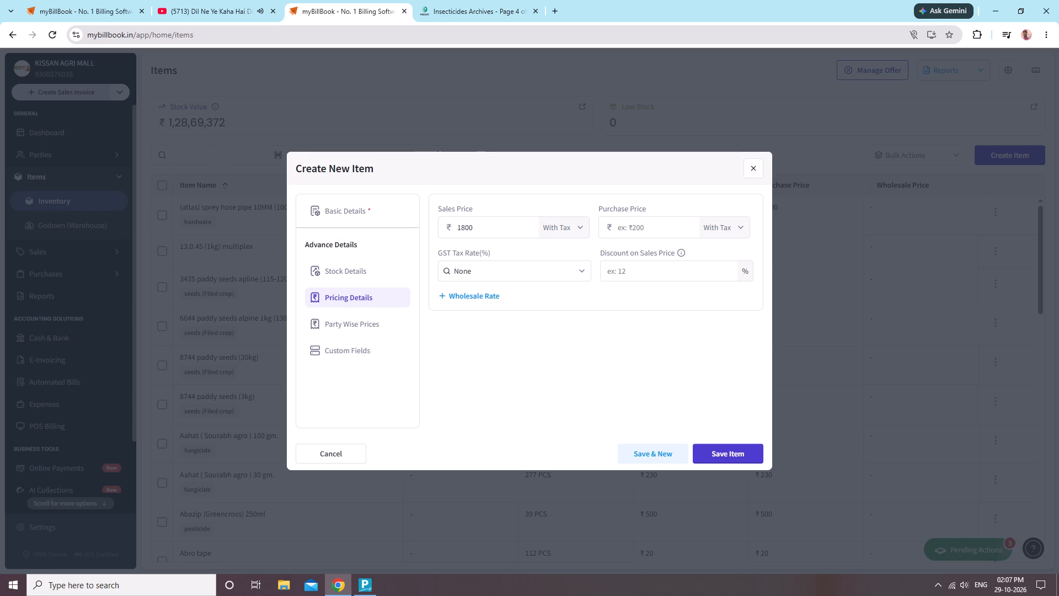
left_click(648, 227)
type("1800")
left_click(756, 447)
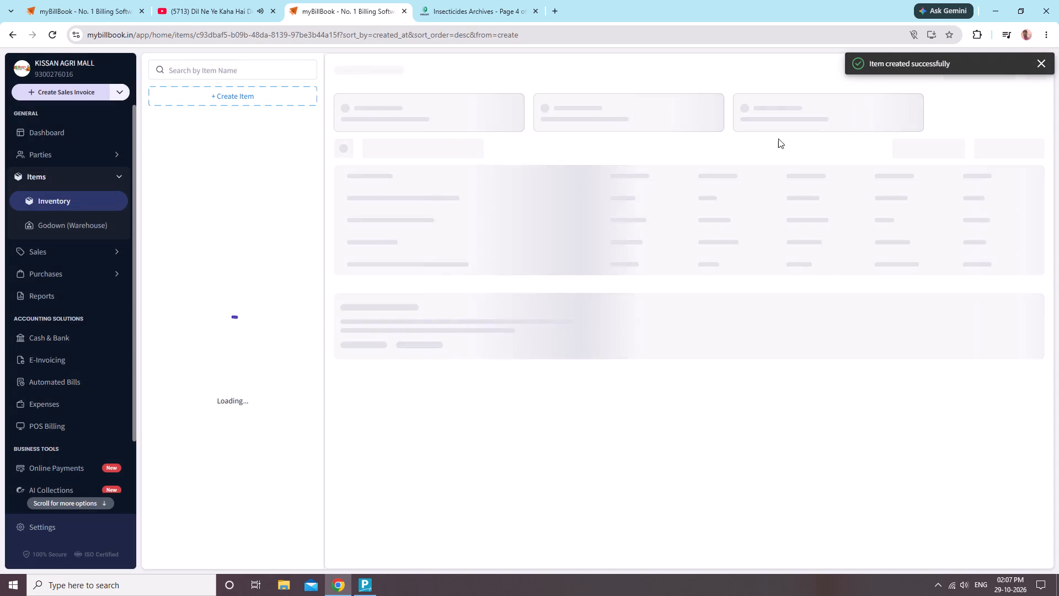
left_click(692, 76)
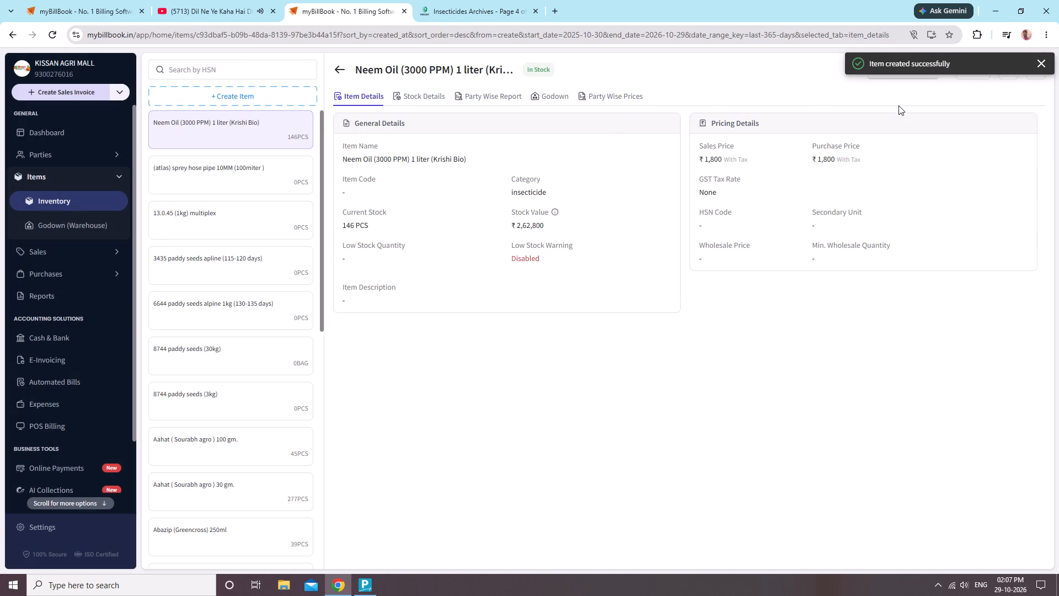
Start a new inventory item and copy its name, Neem Oil 1 Liter 10000 Ppm, from purchase voucher 227 in TallyPrime.
left_click(213, 102)
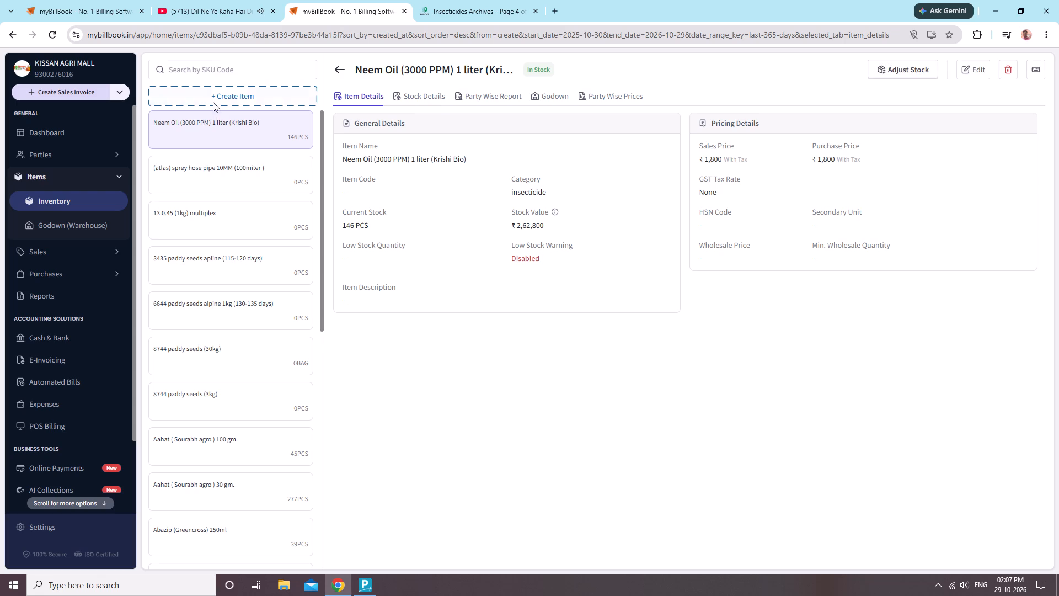
key("alt+Tab")
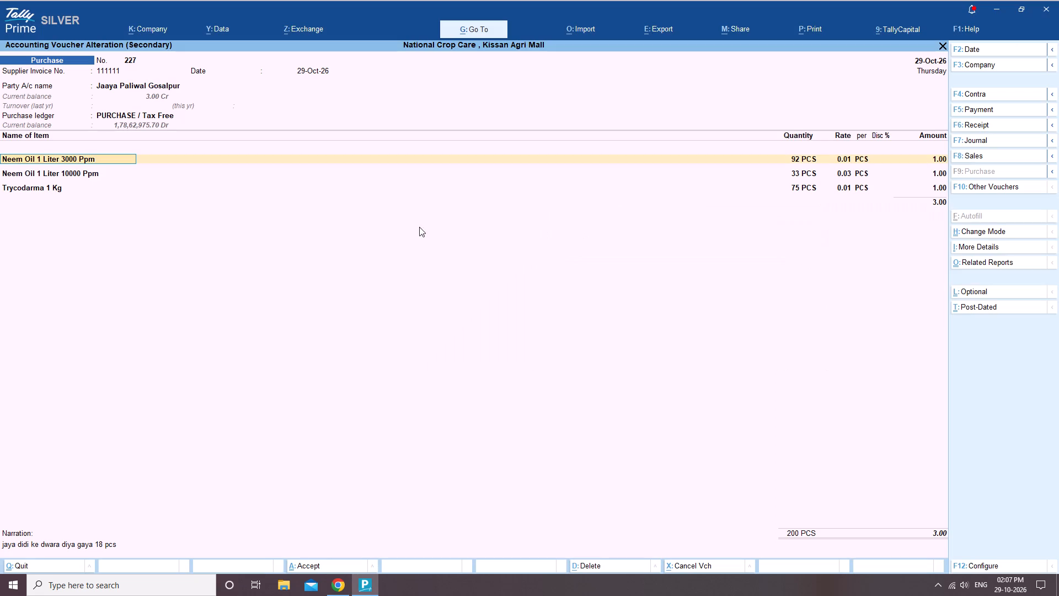
left_click(84, 168)
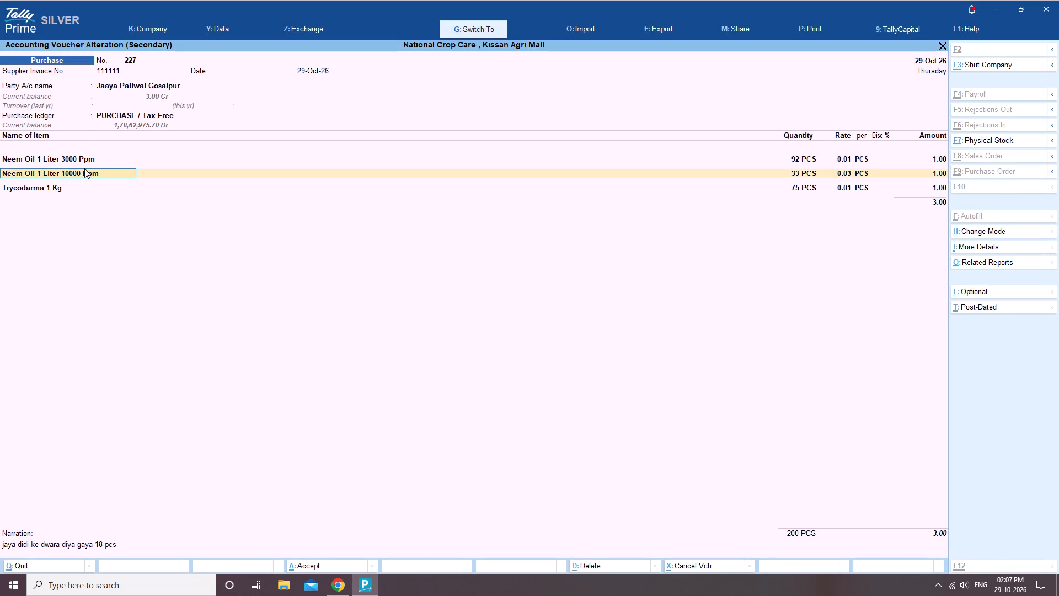
key("ctrl+c")
key("alt+Tab")
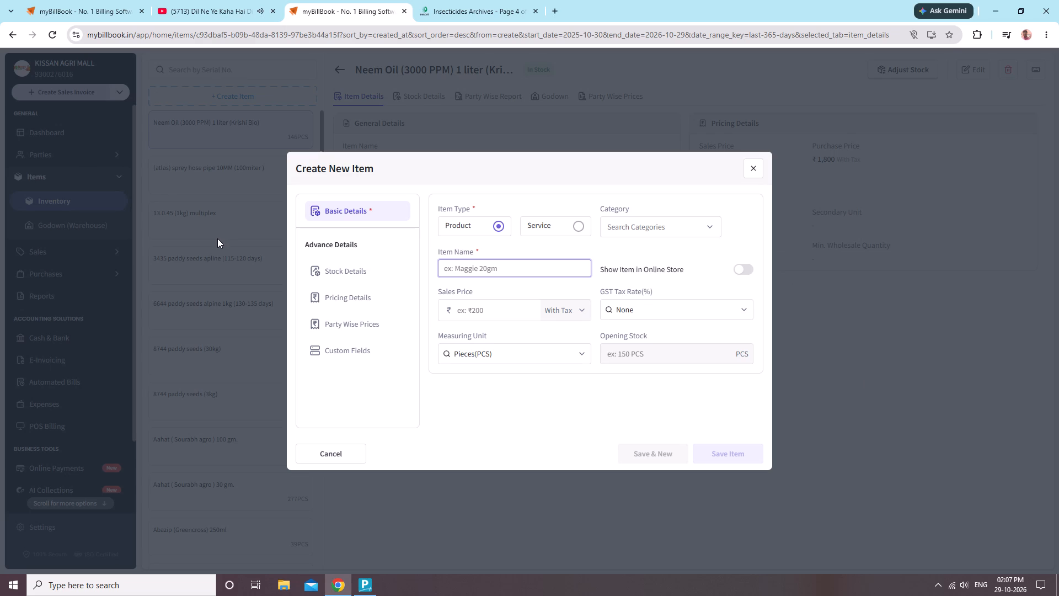
key("ctrl+v")
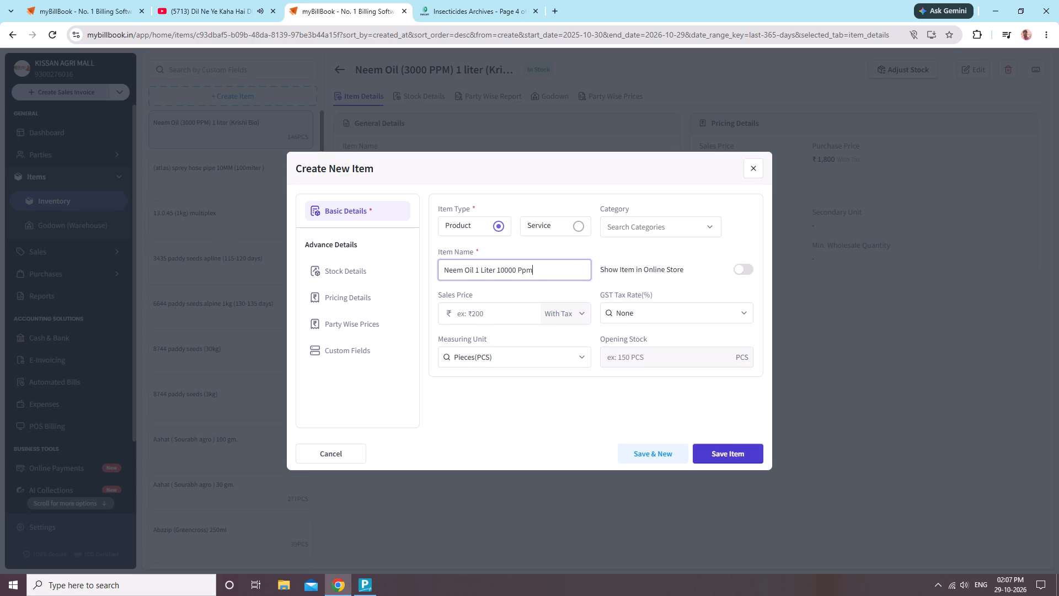
Remove the "1 Liter" part from the item name and rework it to read Neem Oil (10000 PPM).
left_click(497, 267)
key("BackSpace")
key("BackSpace")
key("BackSpace")
key("BackSpace")
key("BackSpace")
key("BackSpace")
key("BackSpace")
key("BackSpace")
key("shift+parenleft")
left_click(512, 269)
key("BackSpace")
key("BackSpace")
type("PM")
type(")")
key("space")
Append "1 liter (Krishi Bio)" to the item name.
type("1 liter")
key("space")
key("shift+parenleft")
type("Krishi")
type("Bio")
key("BackSpace")
key("BackSpace")
key("BackSpace")
key("space")
type("Bio)")
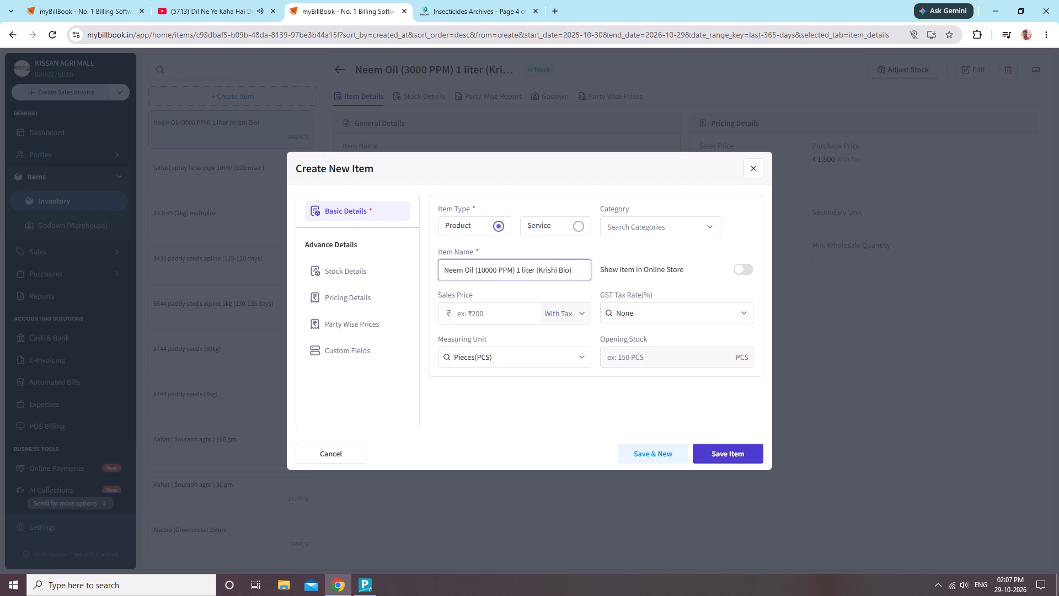
key("space")
Assign the new item to the insecticide category.
left_click(683, 222)
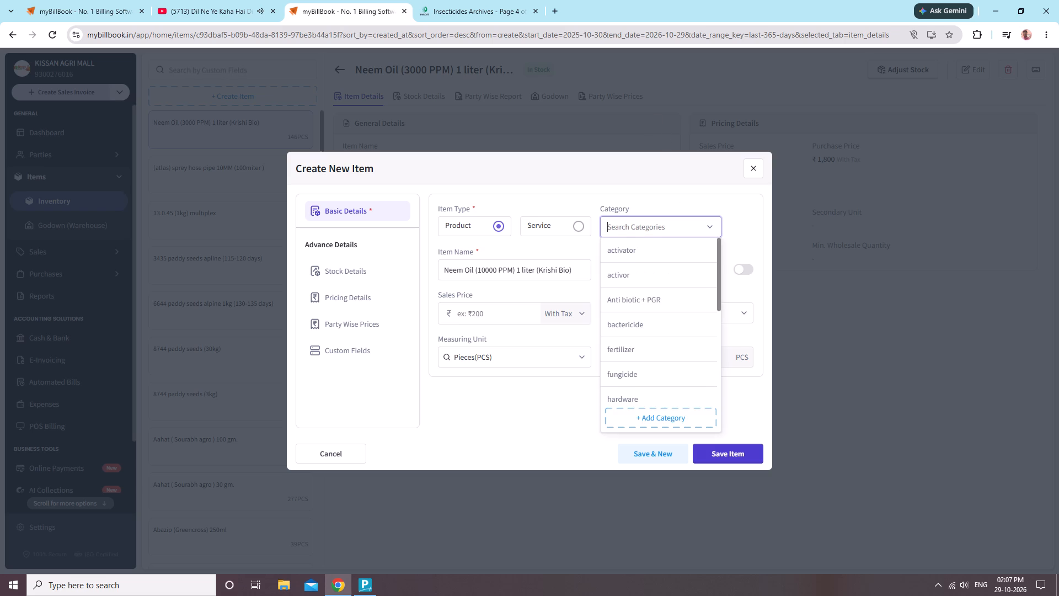
type("in")
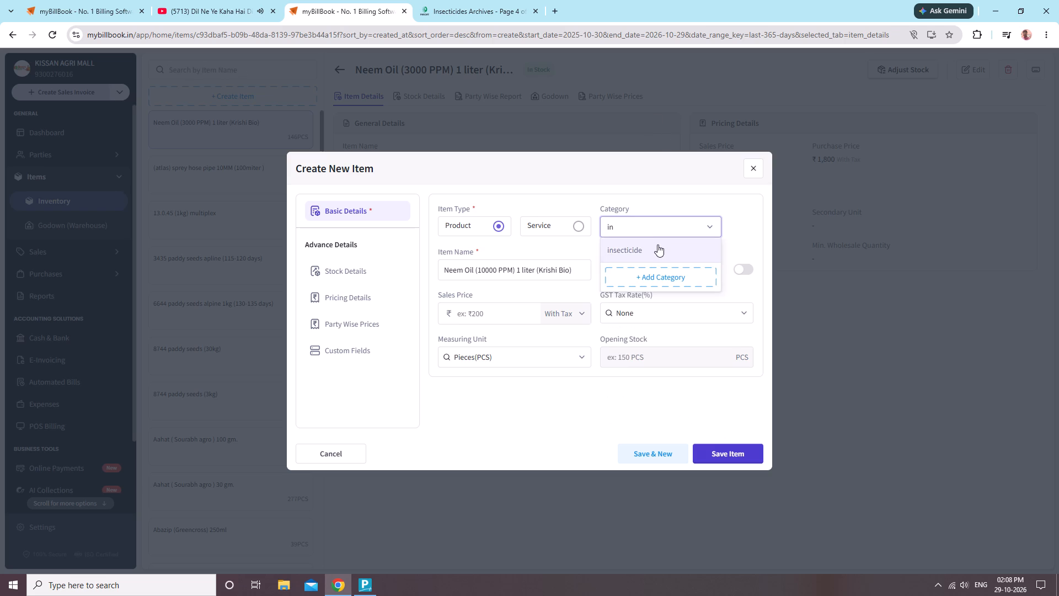
left_click(657, 244)
In the stock details, choose the KISSAN AGRI MALL godown and enter an opening stock of 63 PCS.
left_click(362, 274)
left_click(481, 354)
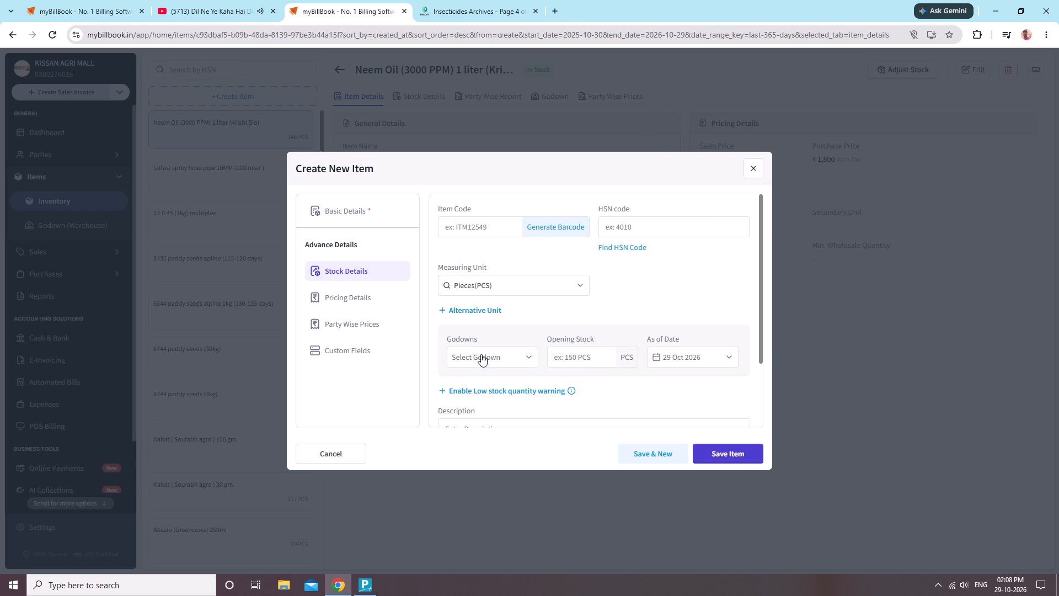
left_click(481, 381)
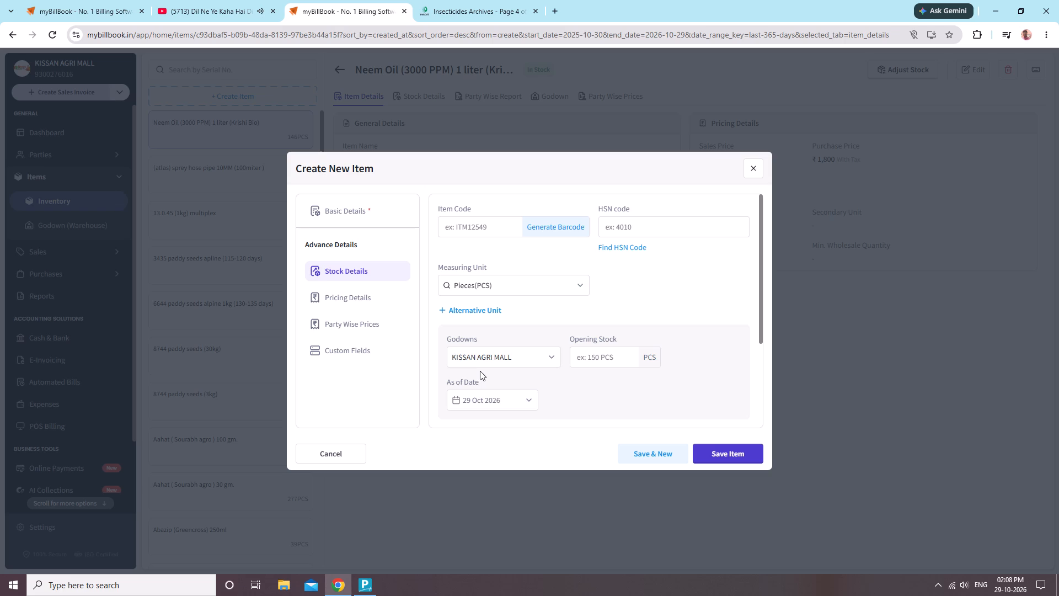
left_click(592, 356)
key("6")
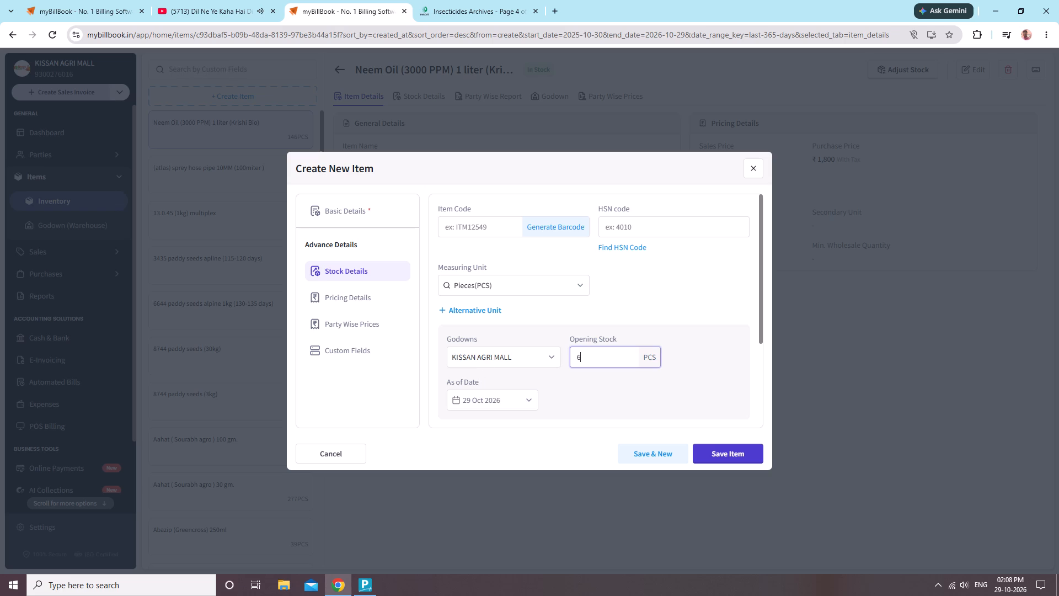
key("3")
In the pricing details, set the item's sales price to ₹2200 with tax.
left_click(346, 294)
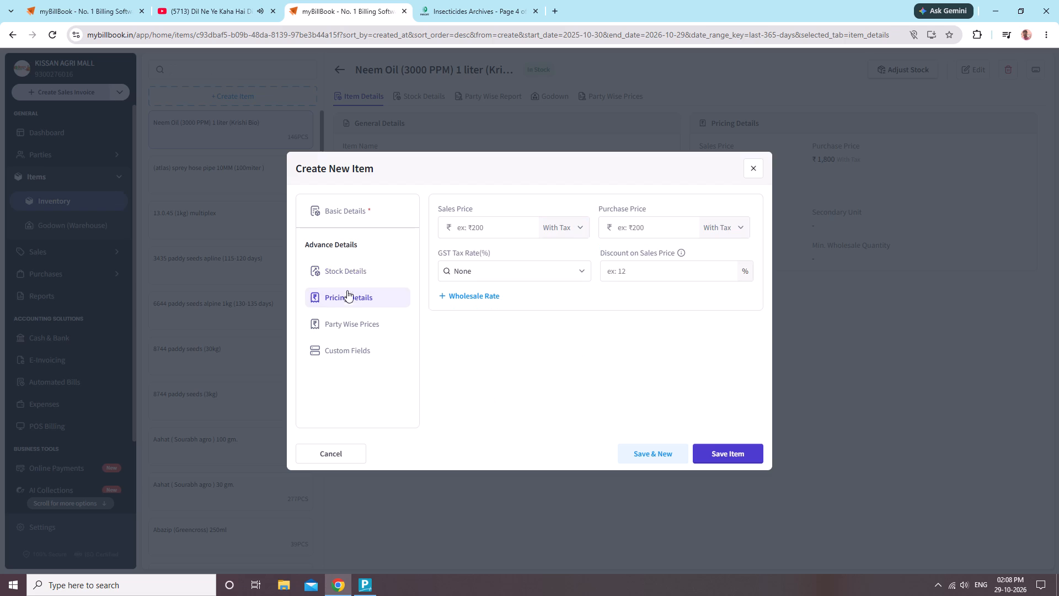
left_click(524, 225)
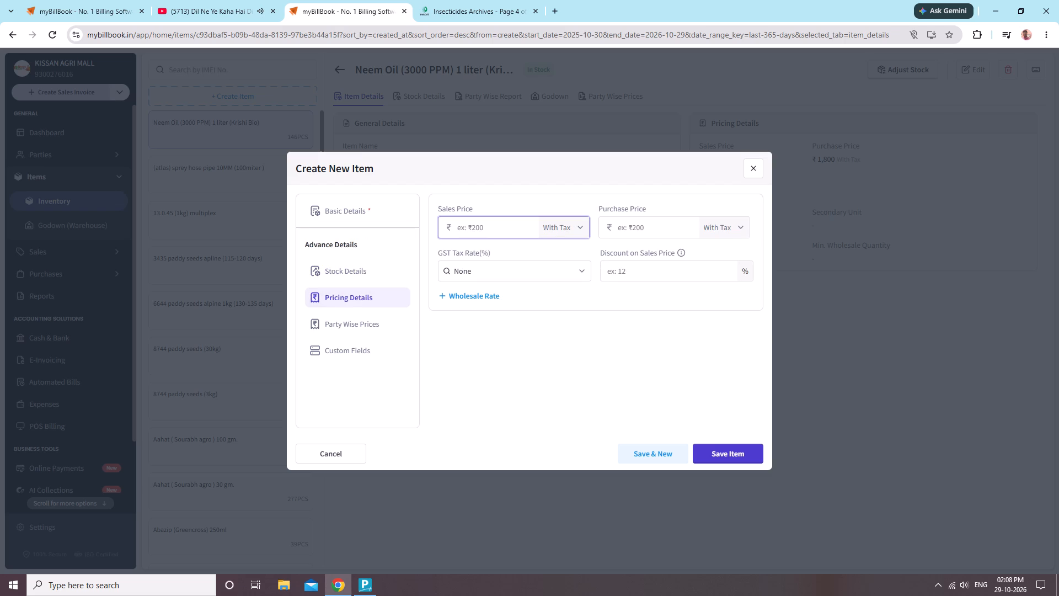
type("2200")
Review the item's basic and stock details, set the purchase price to ₹2200 with tax, and save the new Neem Oil item.
left_click(340, 210)
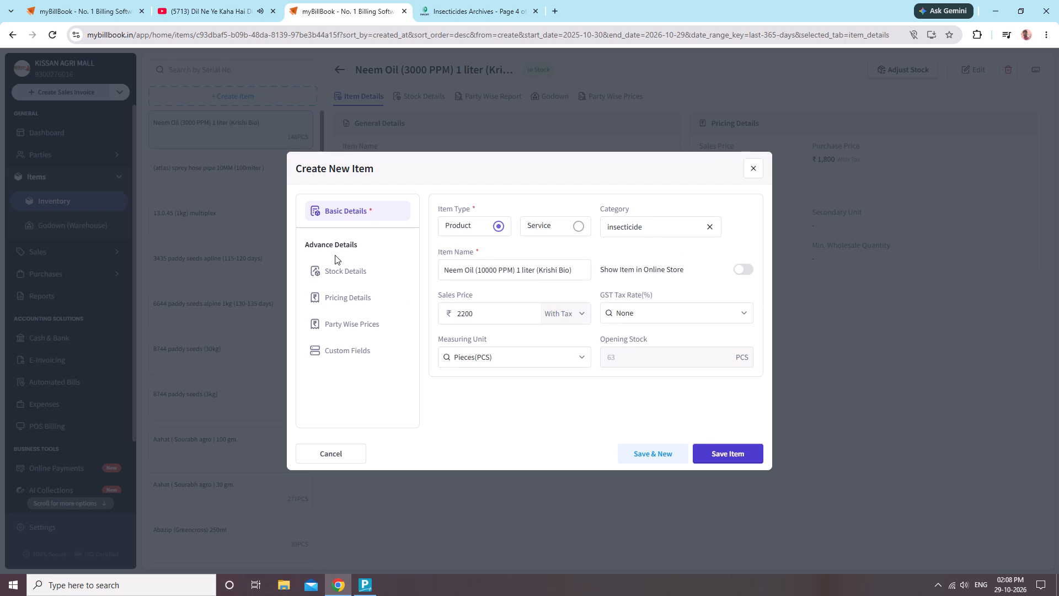
left_click(340, 275)
left_click(353, 300)
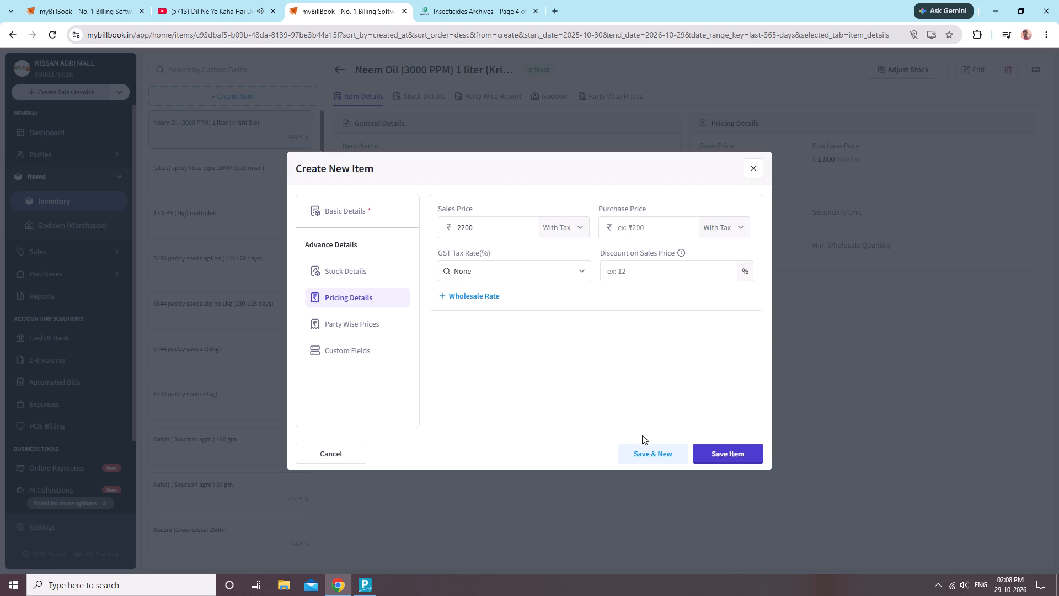
left_click(646, 227)
type("2200")
left_click(728, 450)
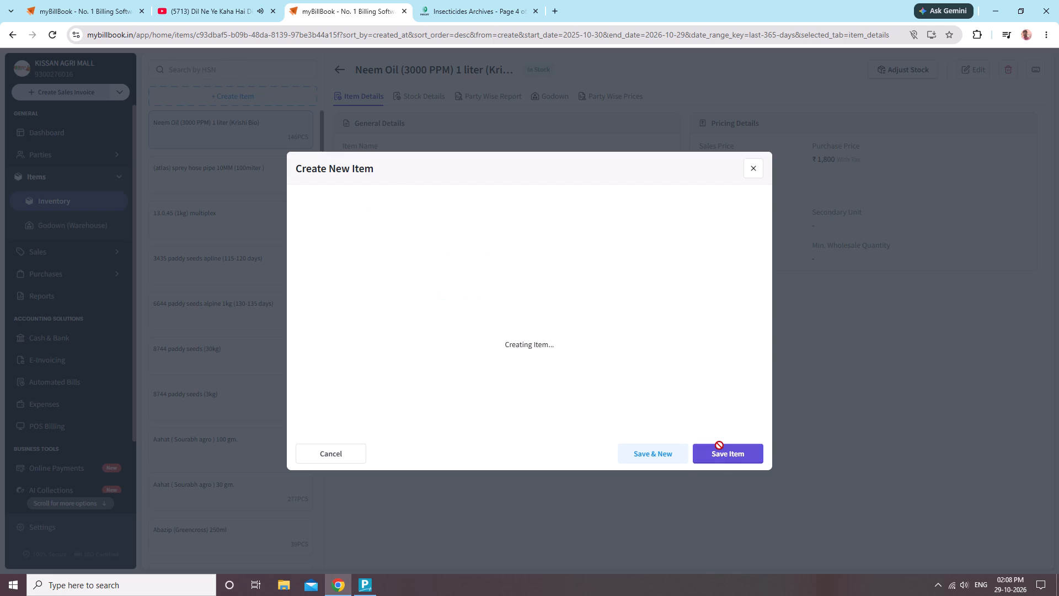
left_click_drag(575, 399, 581, 397)
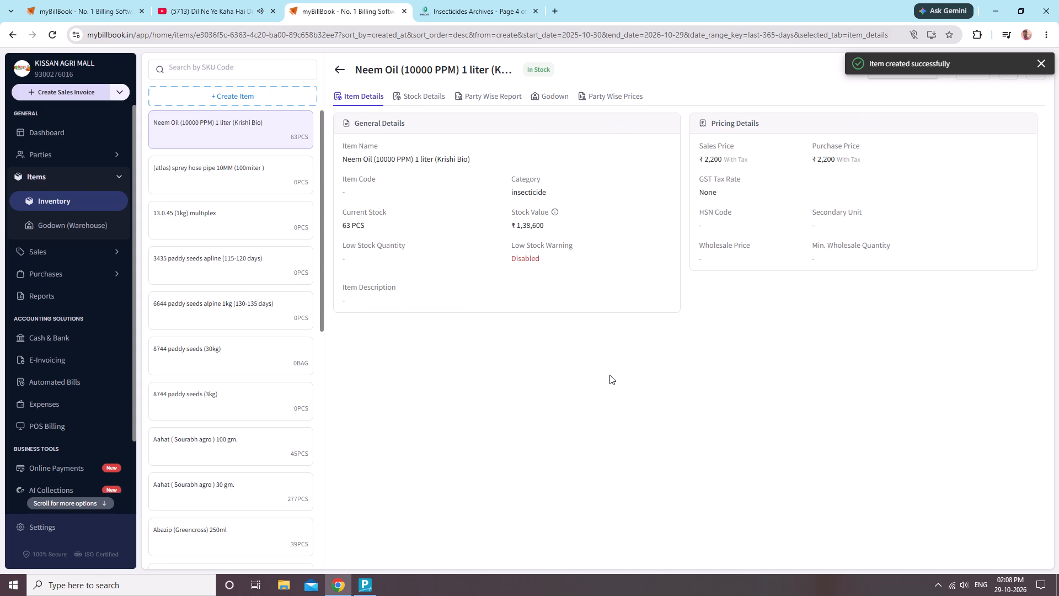
left_click(609, 375)
Copy the item name Trycodarma 1 Kg from voucher 227 in TallyPrime and enter it as a new item's name in myBillBook.
key("alt+Tab")
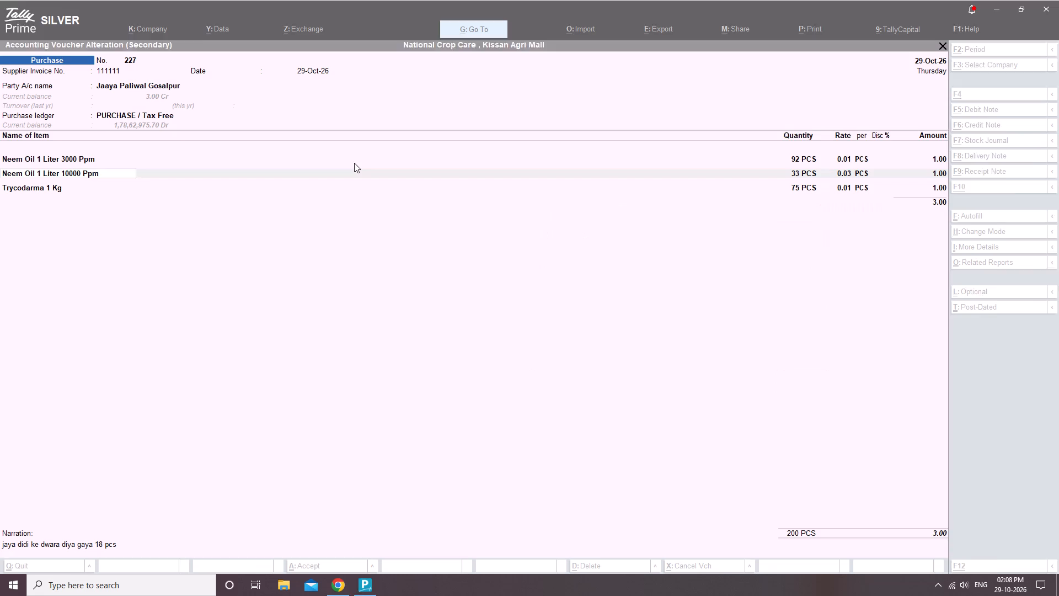
left_click(29, 187)
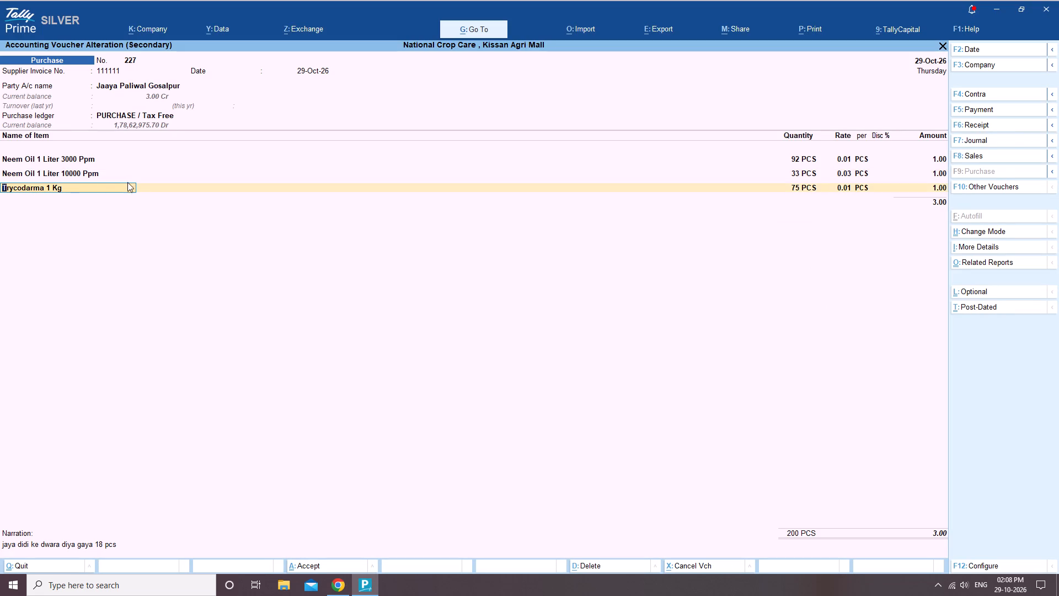
key("ctrl+c")
key("alt+Tab")
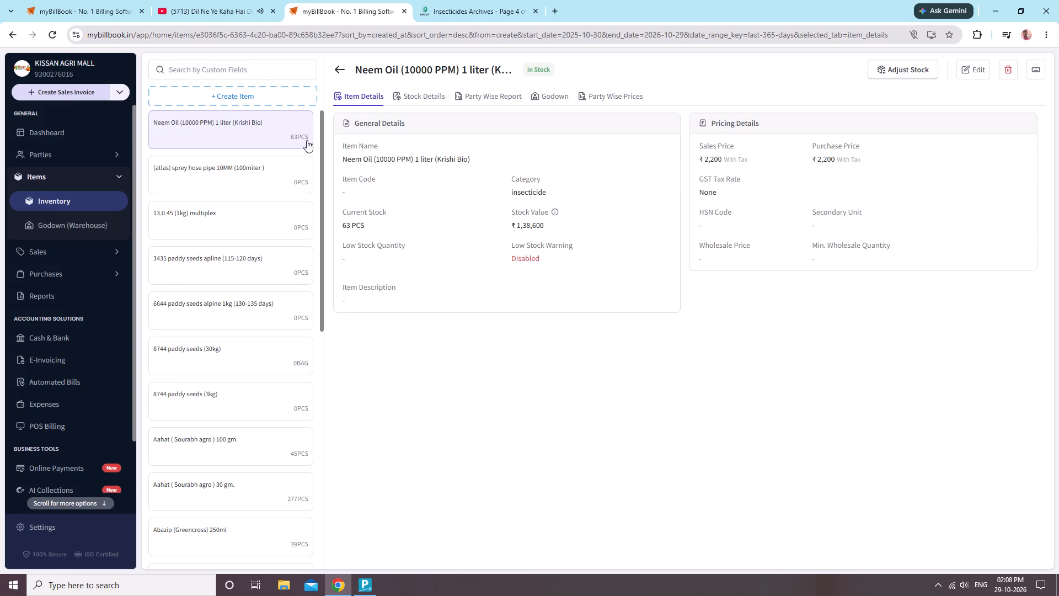
left_click(281, 88)
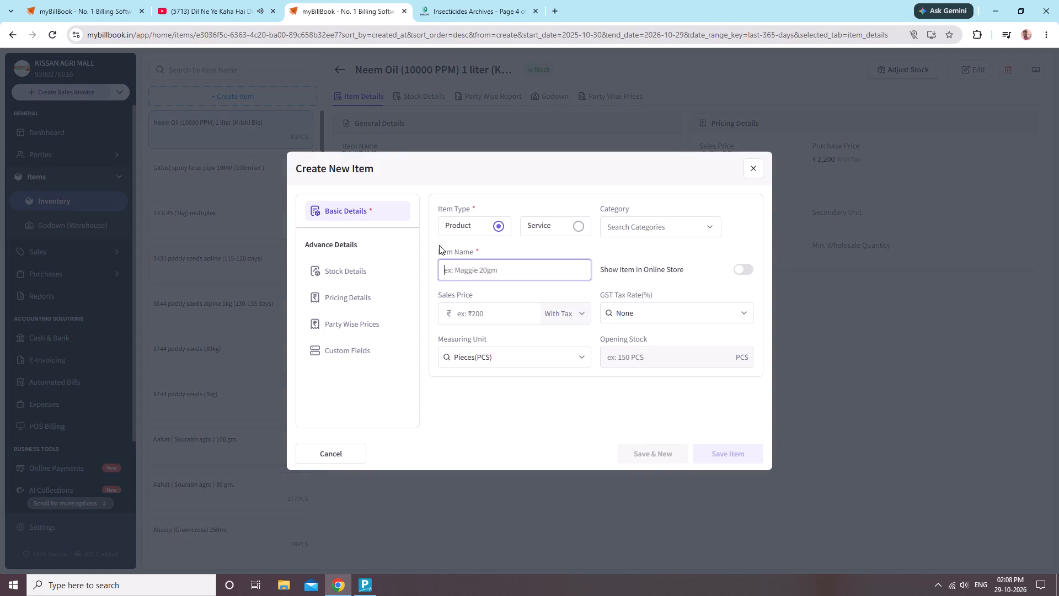
key("ctrl+v")
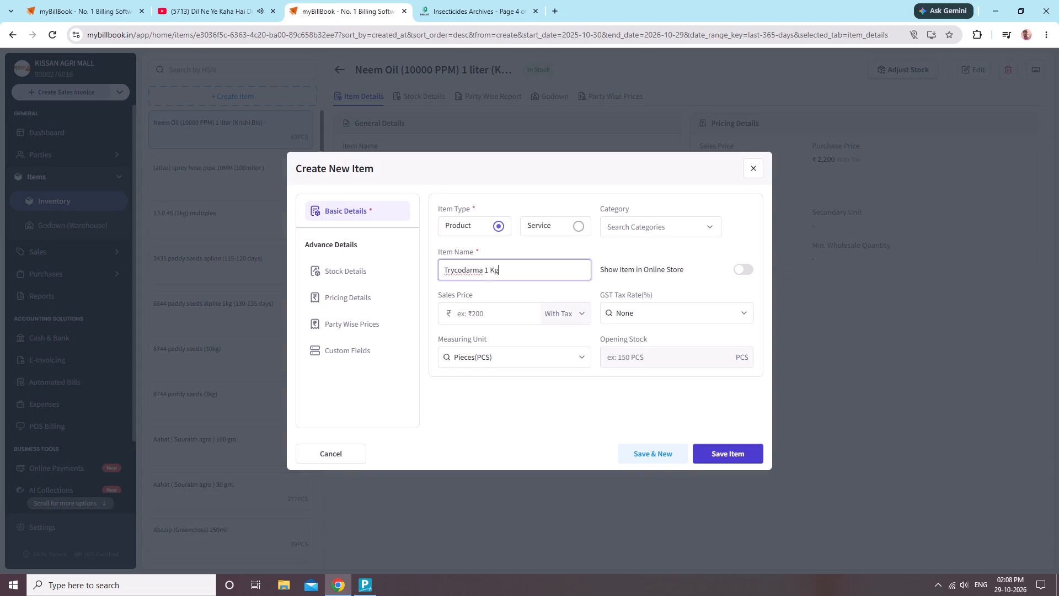
left_click(485, 274)
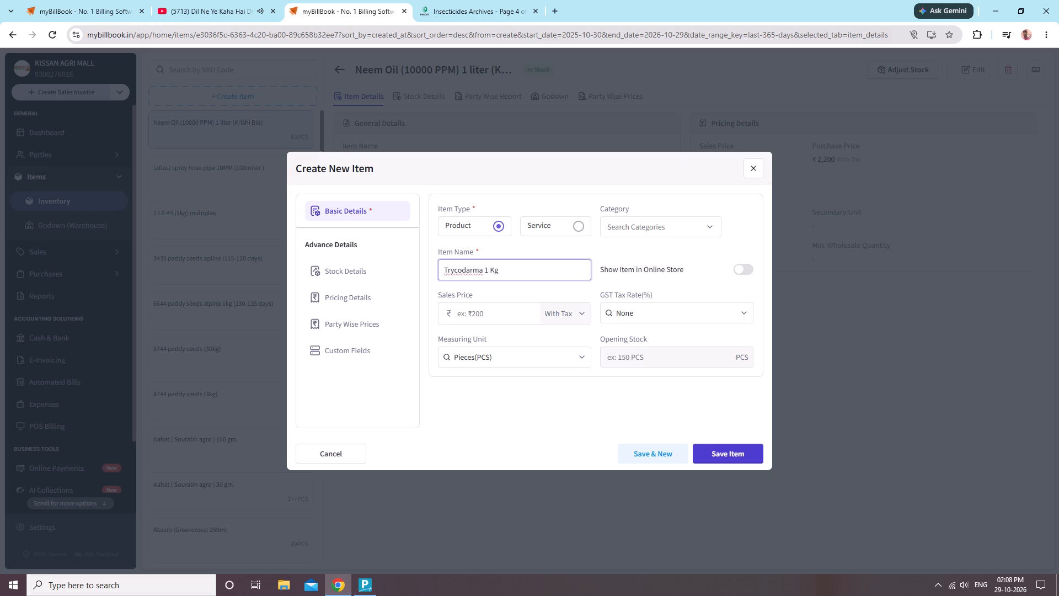
left_click(489, 270)
key("BackSpace")
key("space")
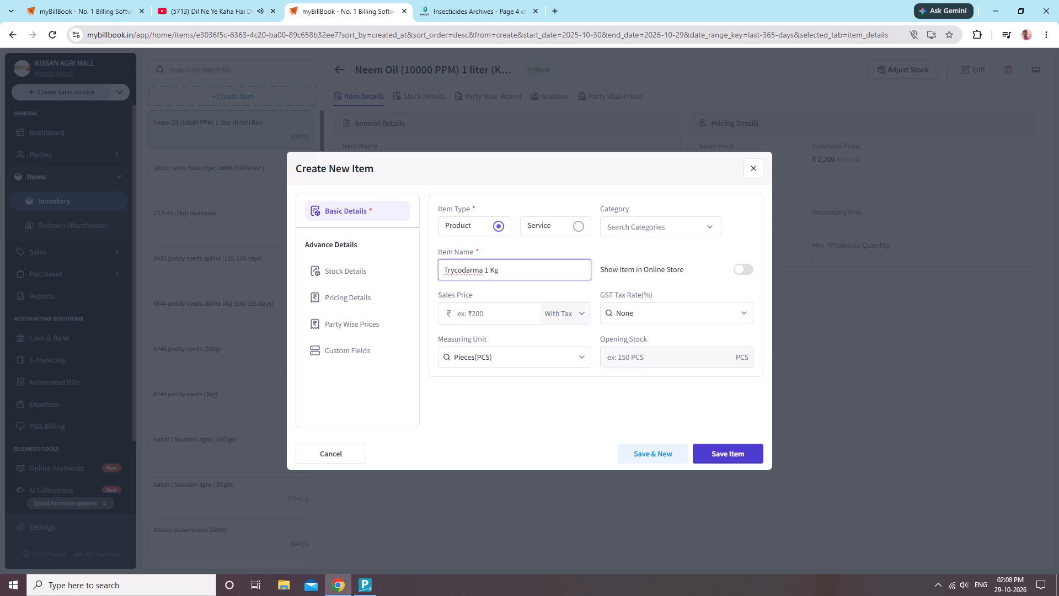
left_click(483, 269)
key("space")
In TallyPrime, leave voucher 227 and open purchase voucher 229 to check its Trycodarma quantity.
key("alt+Tab")
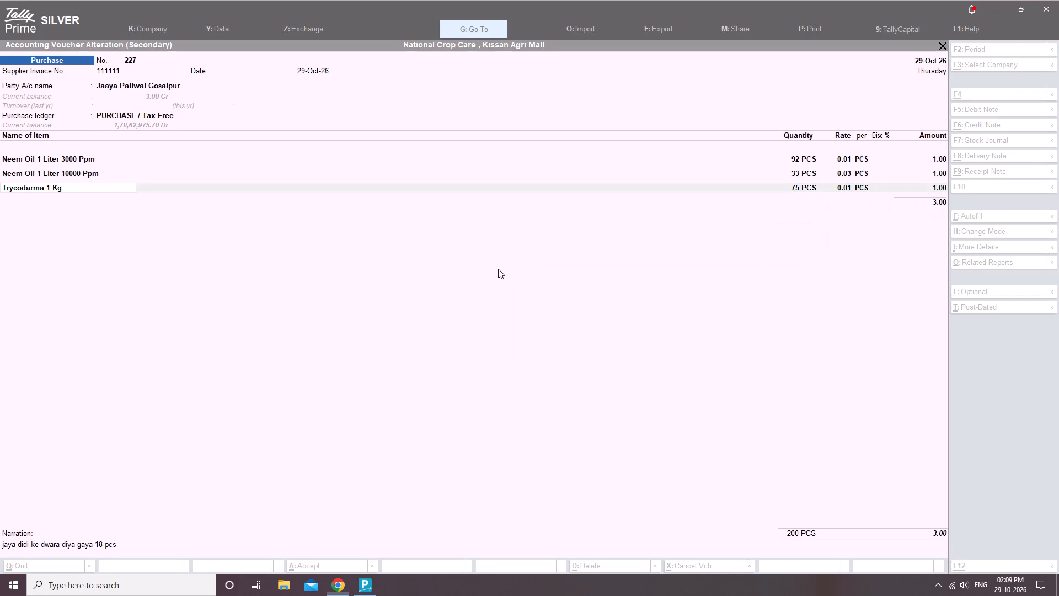
key("Escape")
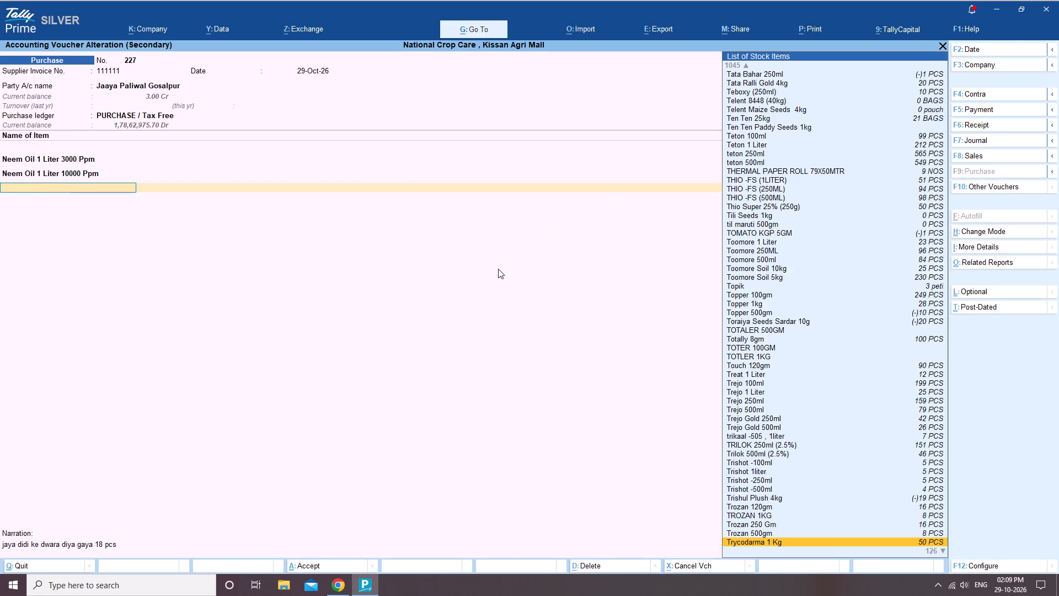
key("Escape")
key("Escape")
key("Down")
key("Return")
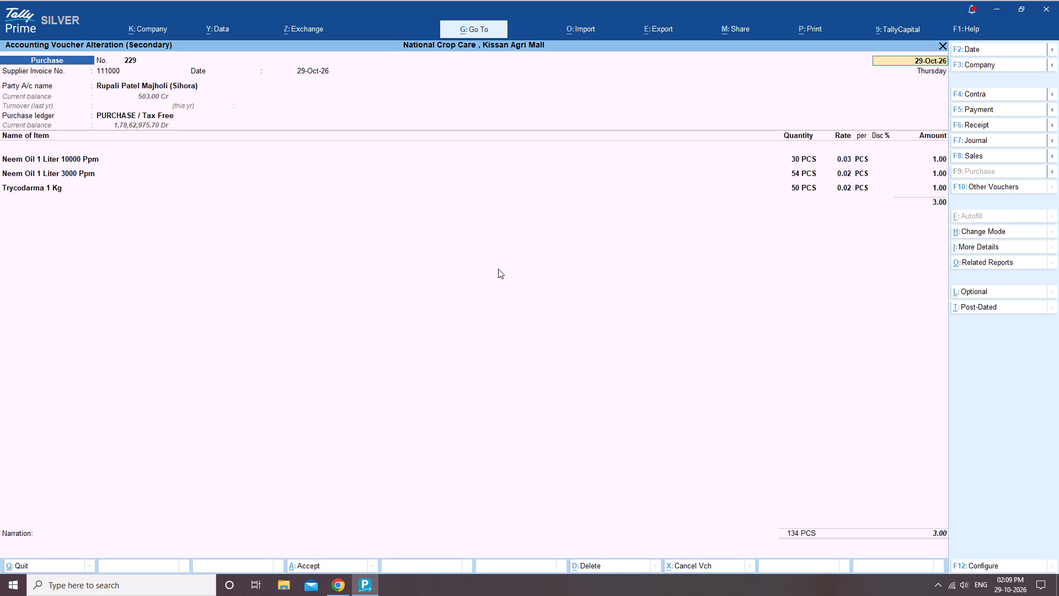
Back in myBillBook, give the Trycodarma item an opening stock of 125 PCS in the KISSAN AGRI MALL godown.
key("alt+Tab")
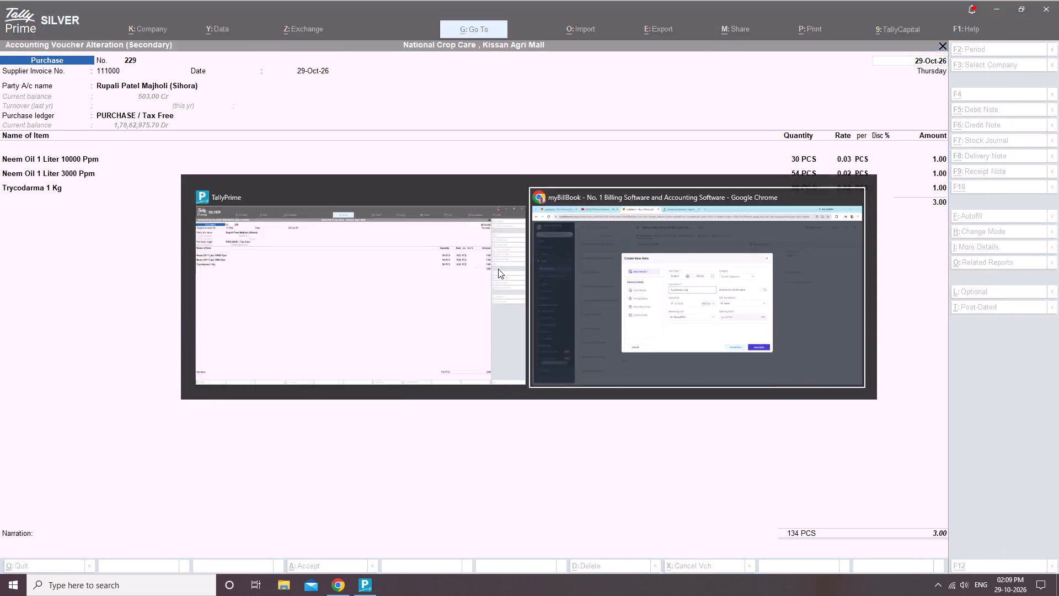
left_click(348, 274)
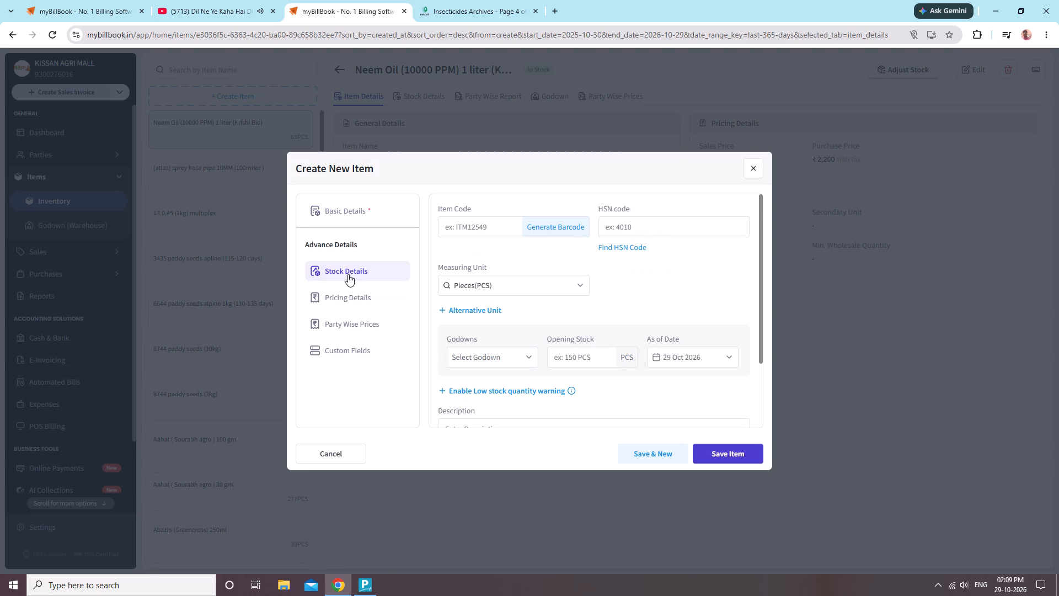
left_click(570, 352)
type("125")
left_click(482, 357)
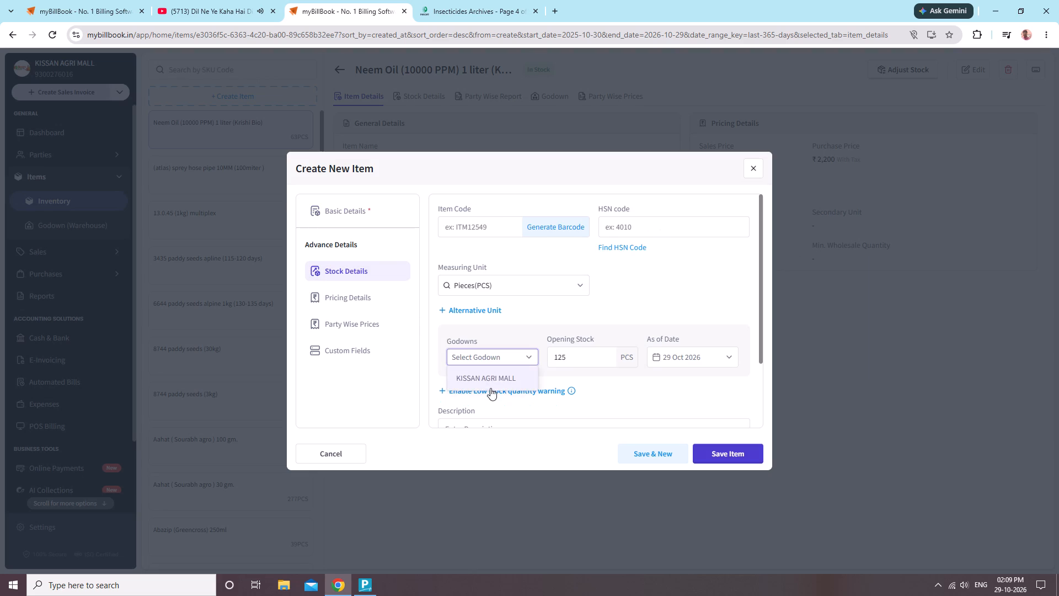
left_click(490, 388)
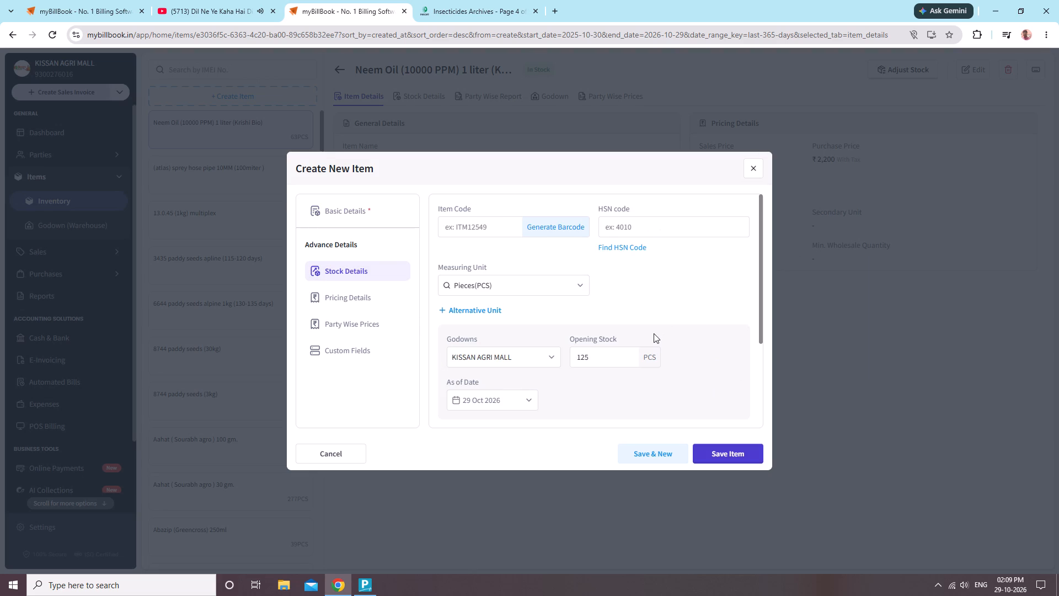
Review the new Trycodarma item's pricing details and stock details.
left_click(368, 290)
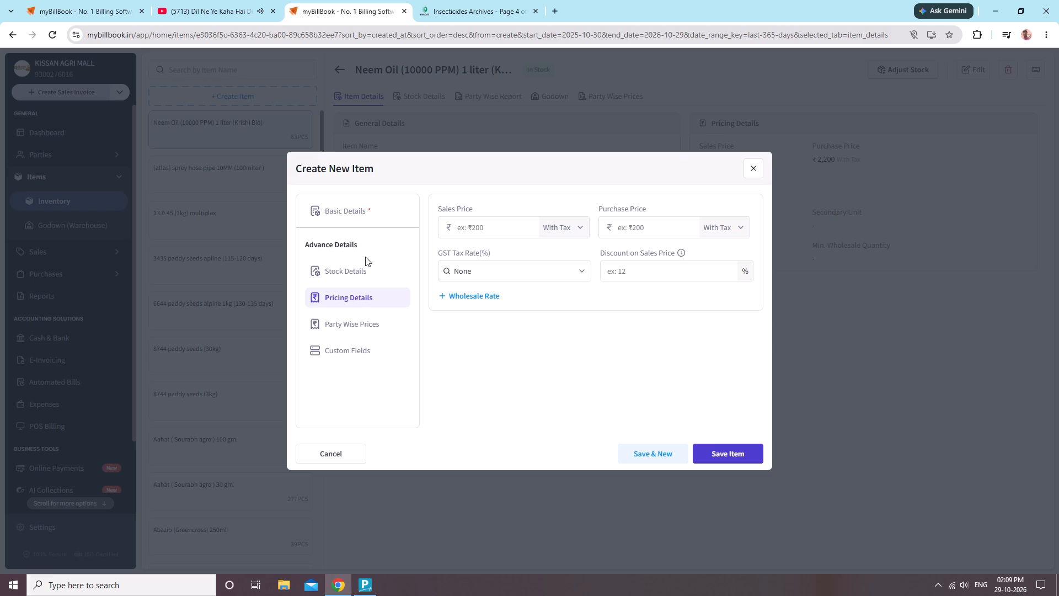
left_click(377, 267)
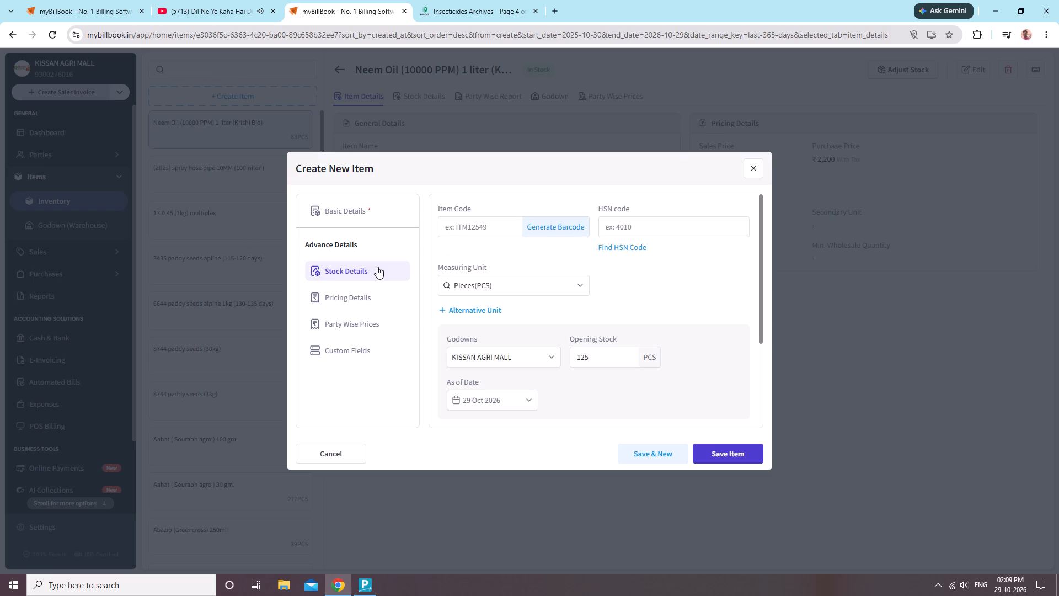
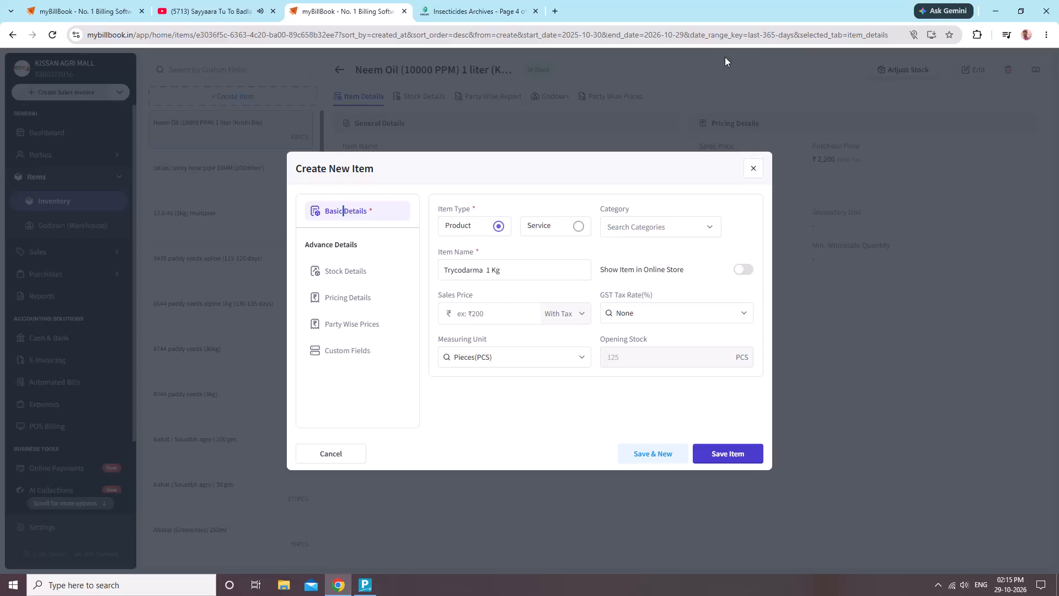
Set the new Trycodarma item's sales price to ₹400 with tax.
left_click(493, 320)
left_click(513, 305)
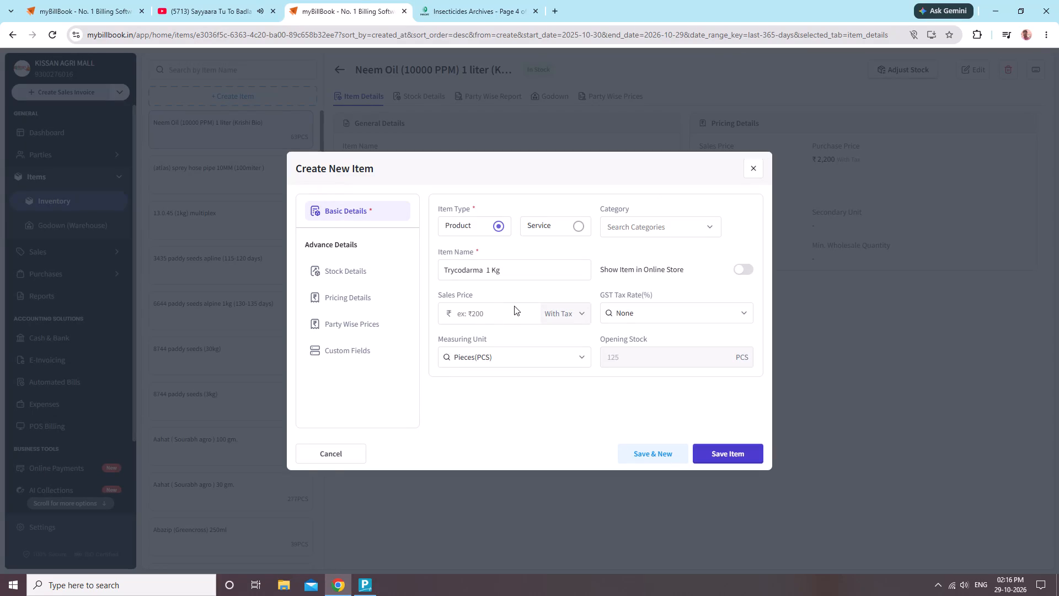
left_click(512, 315)
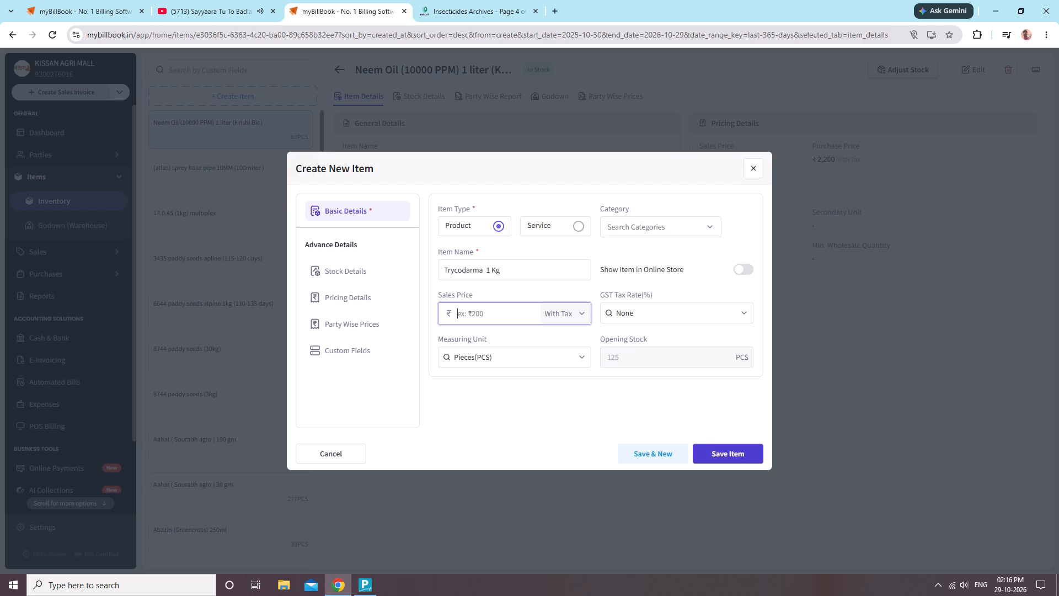
type("400")
Insert "virdi" between Trycodarma and 1 Kg in the new item's name.
left_click(488, 270)
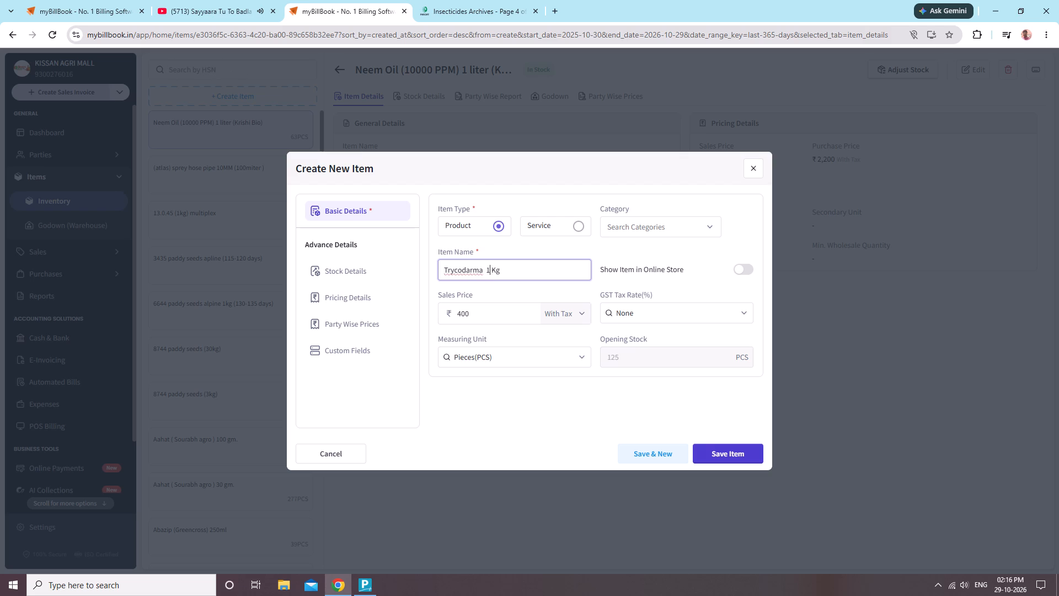
left_click(504, 273)
left_click(483, 272)
key("space")
type("(")
key("shift+k")
key("BackSpace")
key("BackSpace")
key("BackSpace")
key("space")
type("virdu")
key("BackSpace")
key("i")
key("space")
Assign the new item to the fungicide category.
left_click(657, 232)
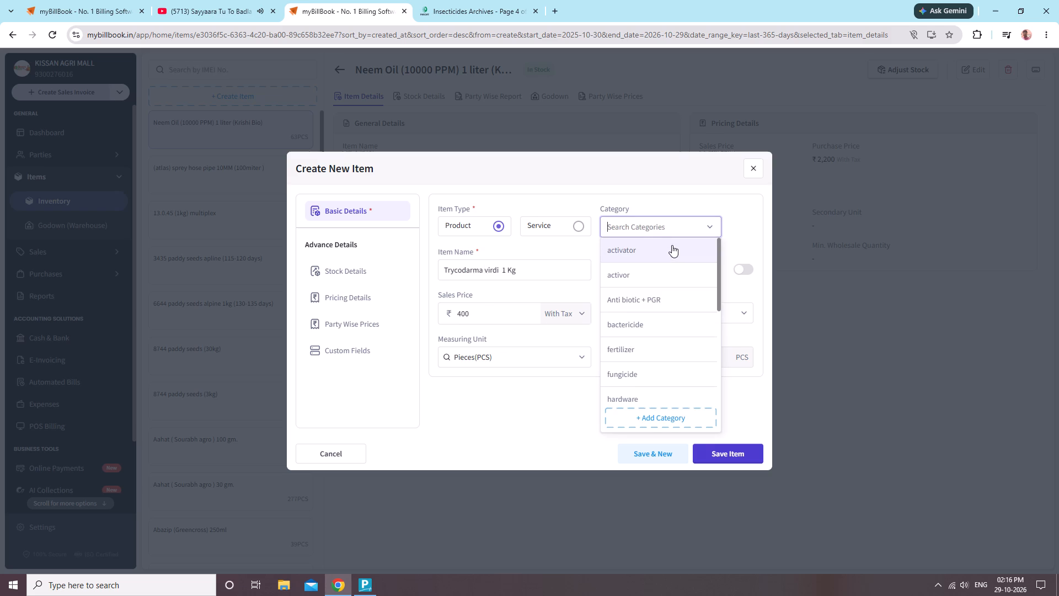
left_click(655, 379)
Append the brand "(Krishi Bio)" to the end of the new item's name.
left_click(542, 272)
key("space")
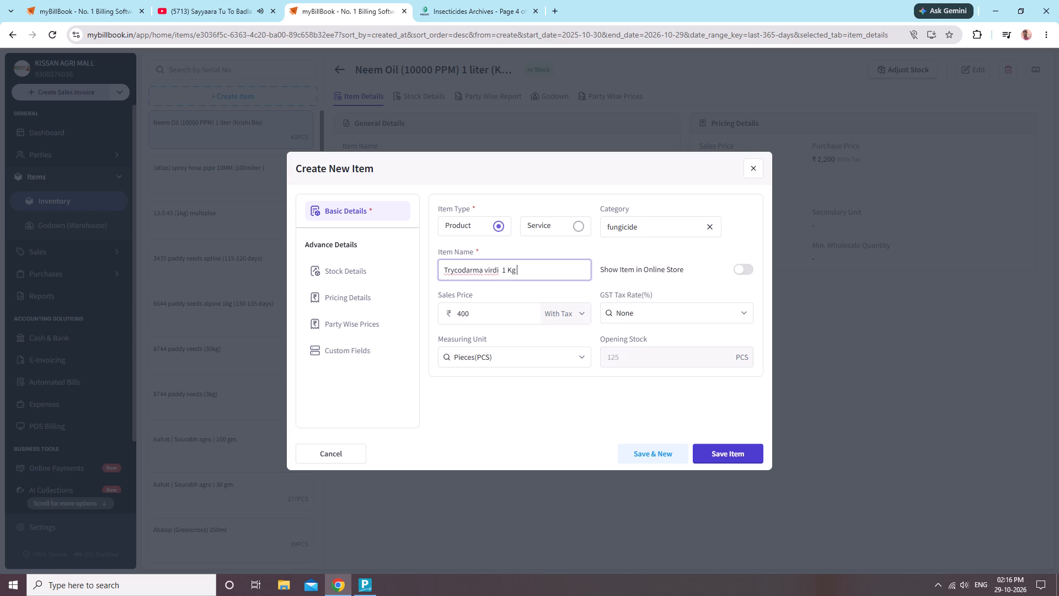
key("shift+parenleft")
type("Krish")
key("i")
key("space")
type("Bio")
key("shift+parenright")
Set the item's purchase price to ₹400 with tax and save the new item.
left_click(357, 278)
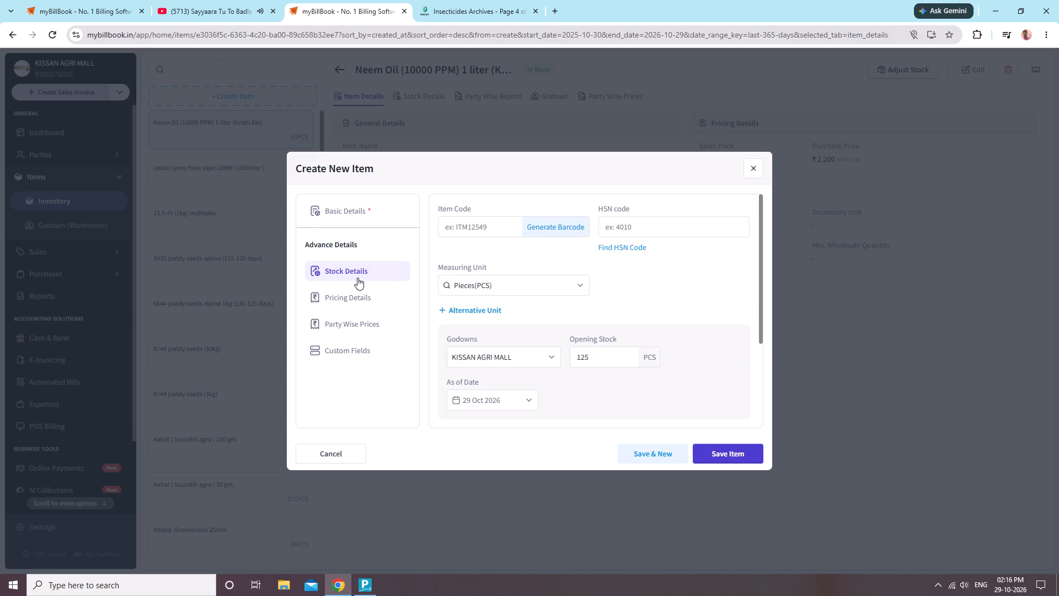
left_click(326, 301)
left_click(680, 227)
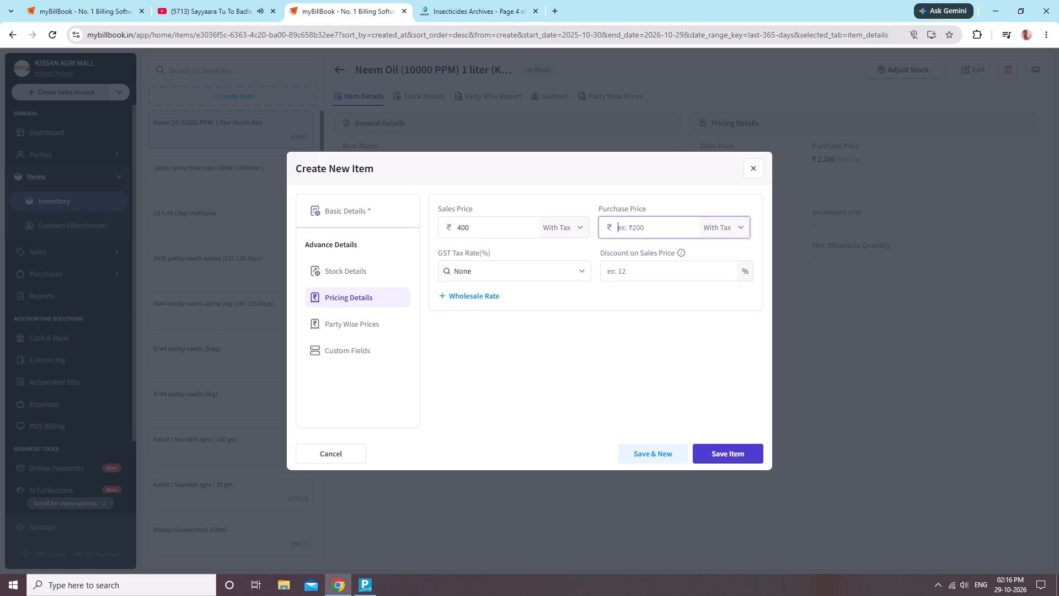
type("400")
left_click(344, 269)
left_click(728, 451)
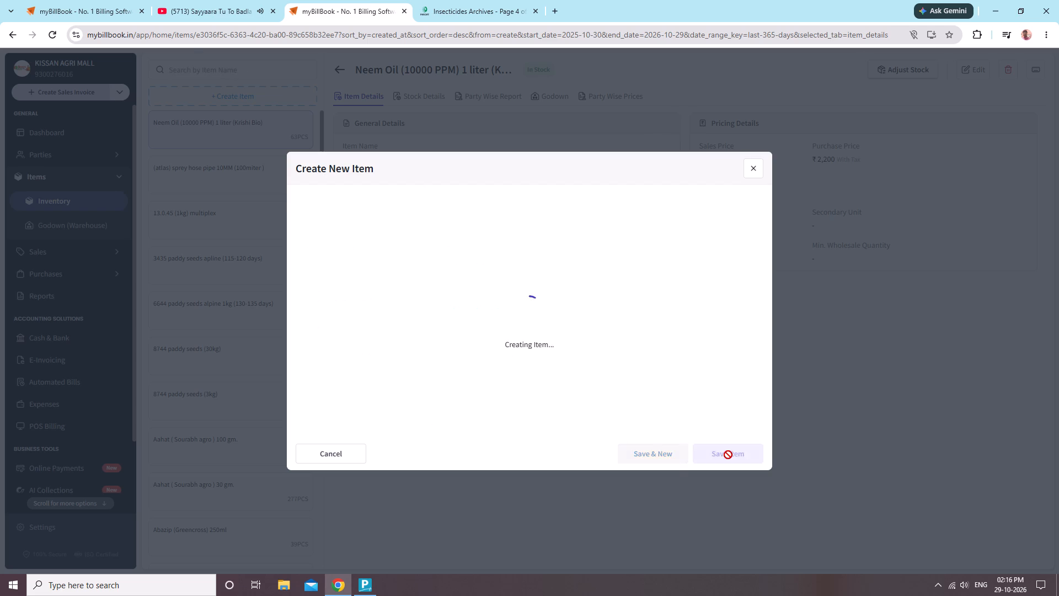
left_click(525, 411)
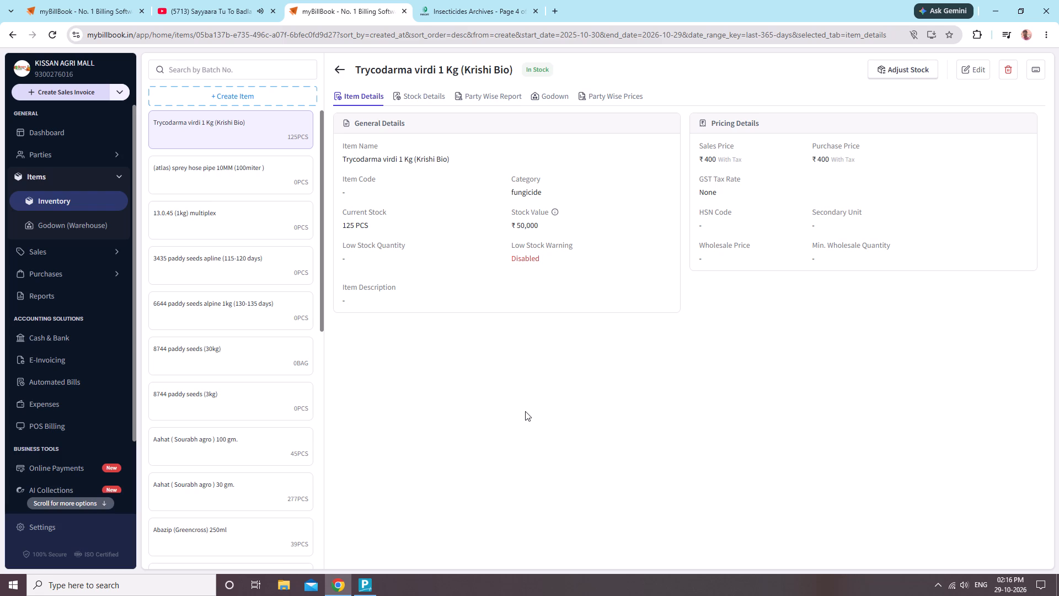
left_click(494, 377)
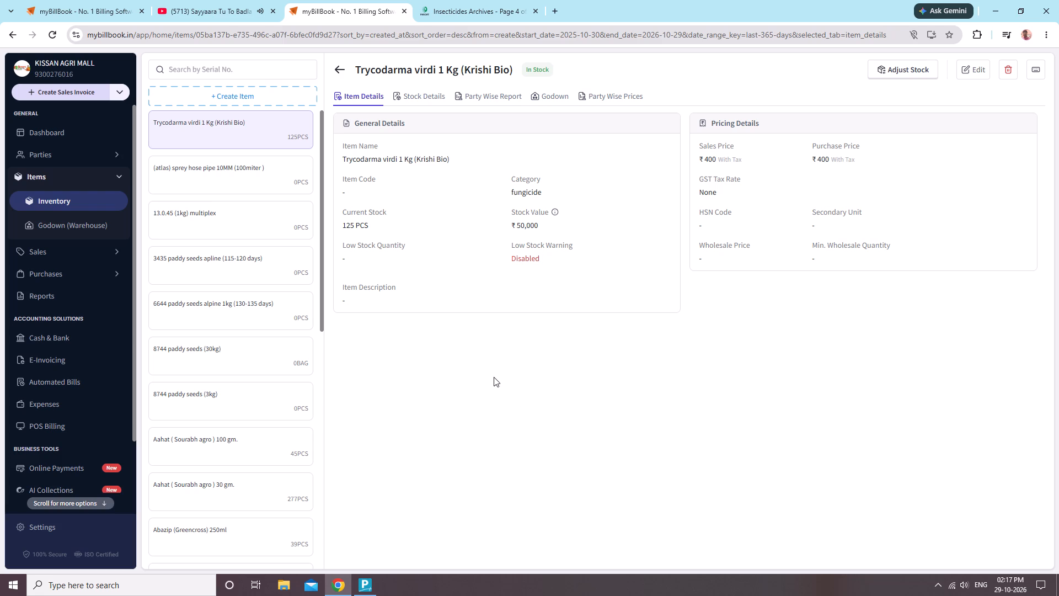
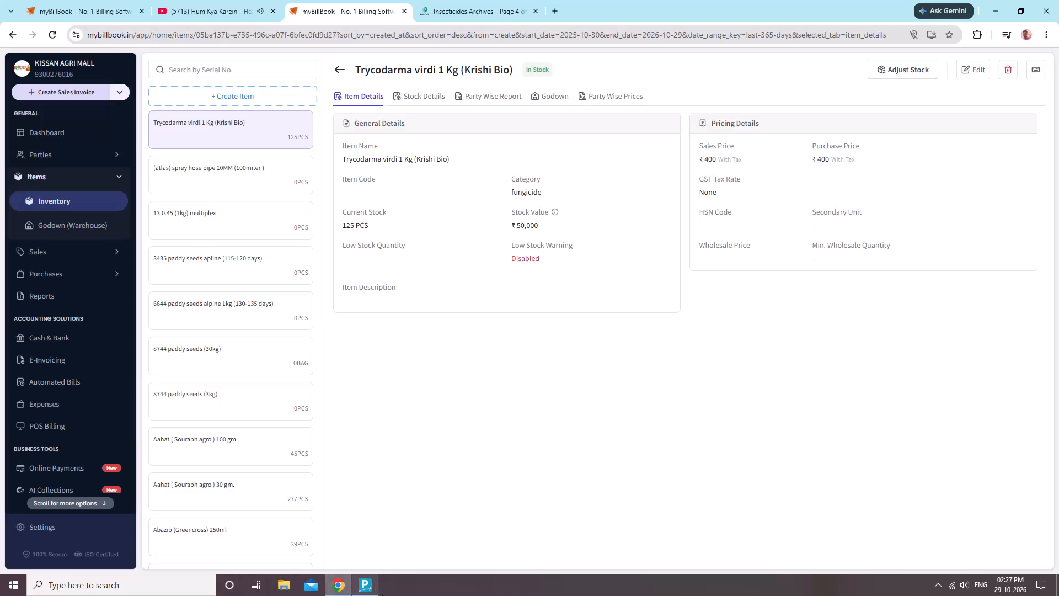
Switch to TallyPrime and leave purchase voucher 229 without altering it, going back to the Day Book.
left_click(388, 595)
left_click(360, 586)
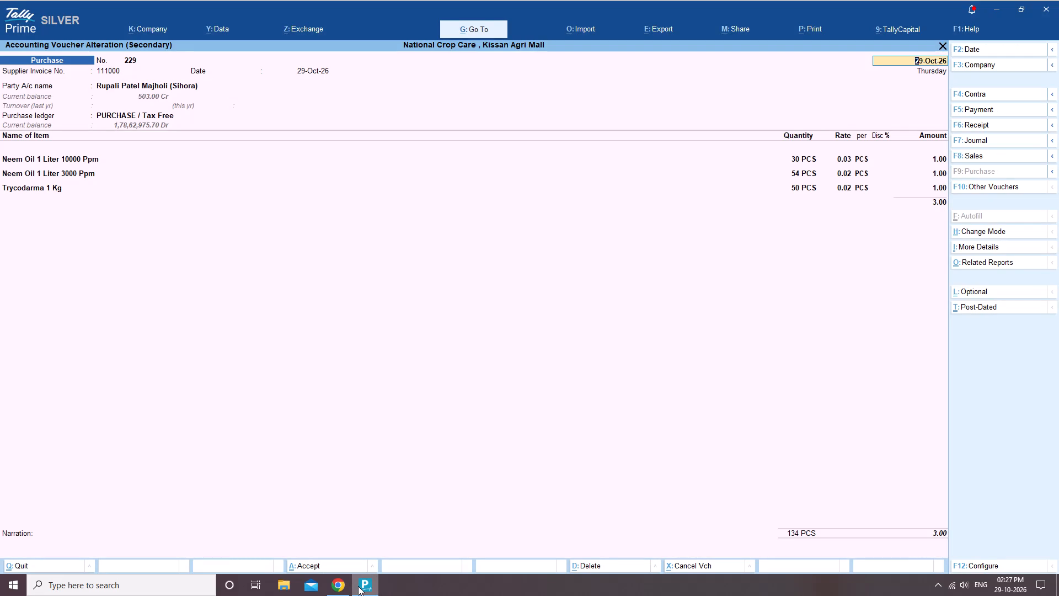
key("Escape")
key("Escape")
key("Escape")
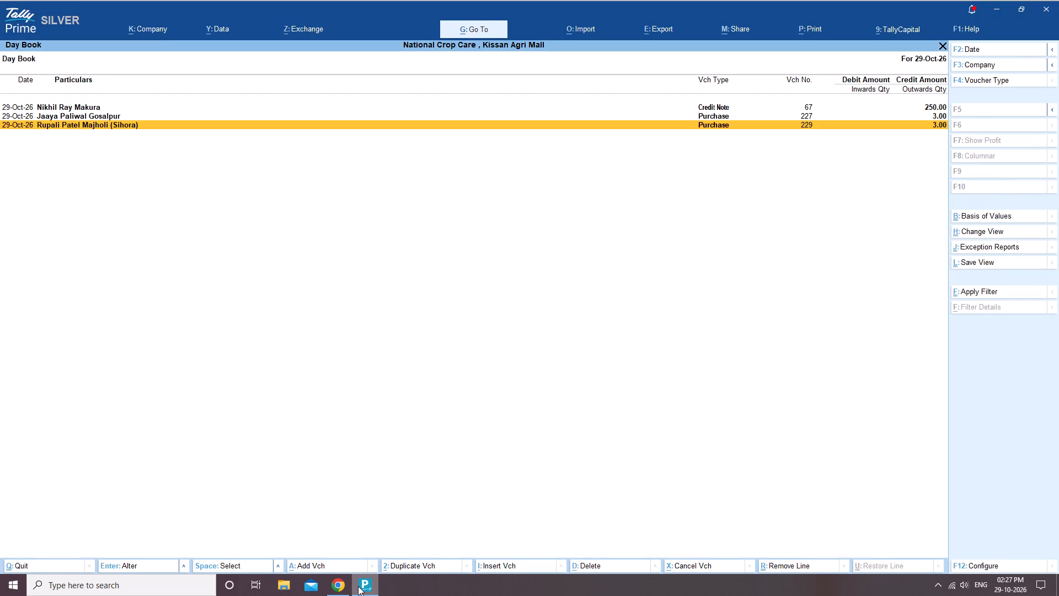
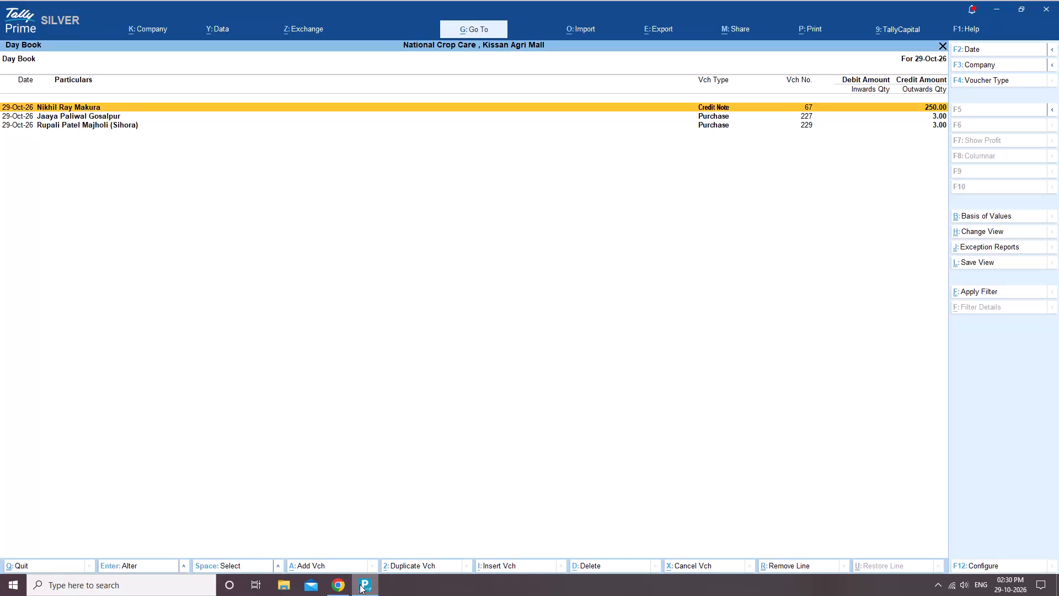
Open credit note 67 from the Day Book for 29-Oct-26.
key("Return")
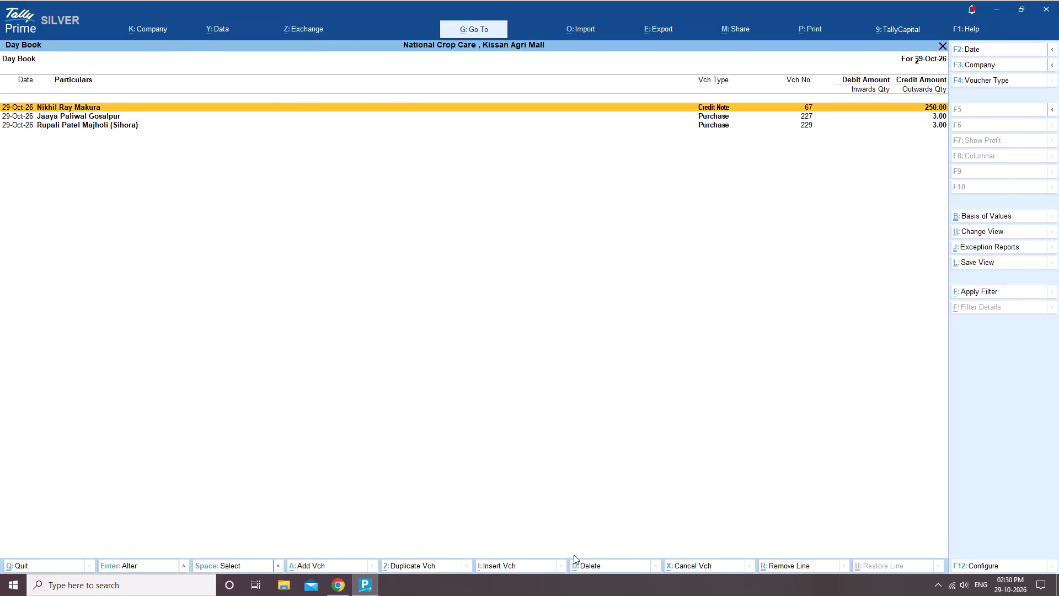
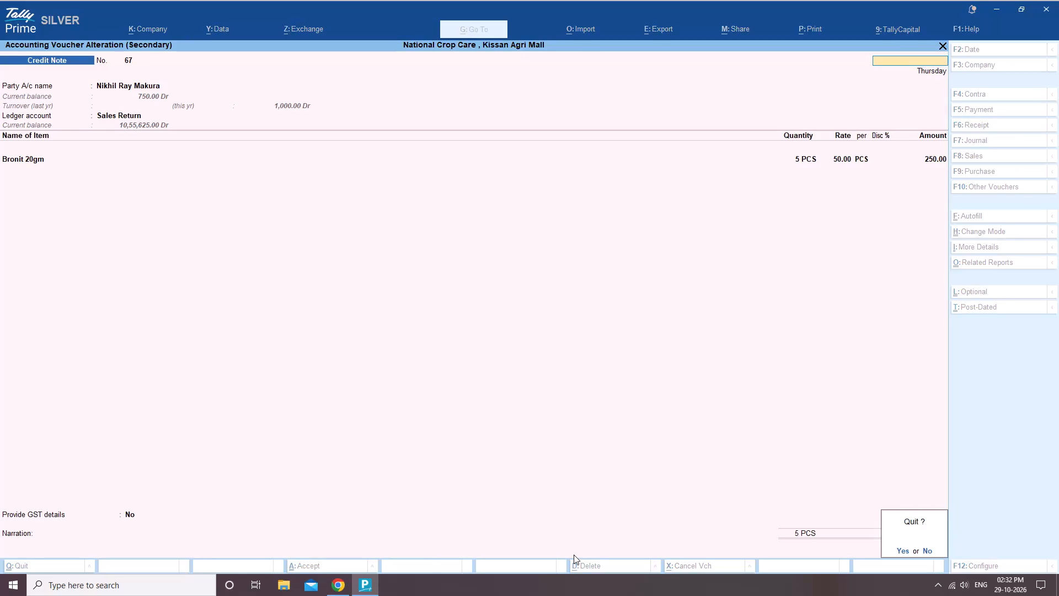
Leave credit note 67 without changes and return to the Day Book.
key("Escape")
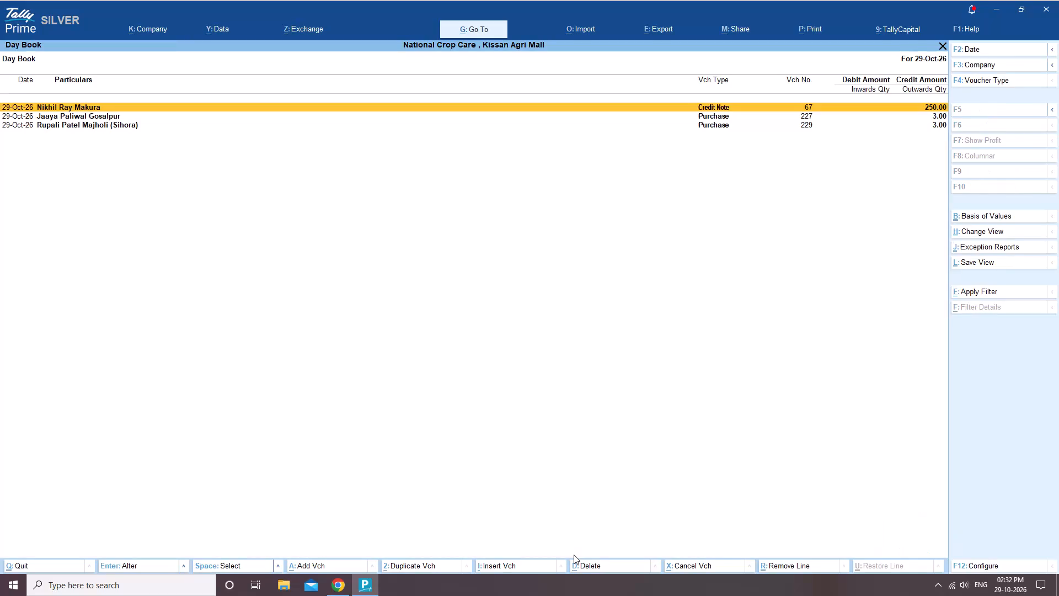